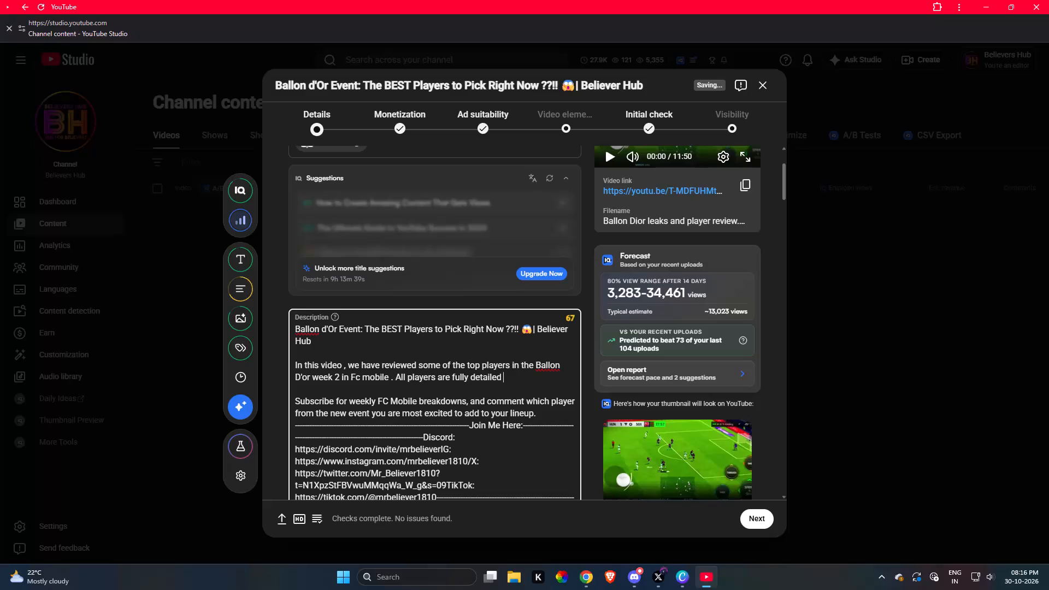
# Add a paragraph below "All players are fully detailed" in the description reading "Harry Kane , Mbappe , Yamal and others too".
pyautogui.hotkey('ctrl', 'z')
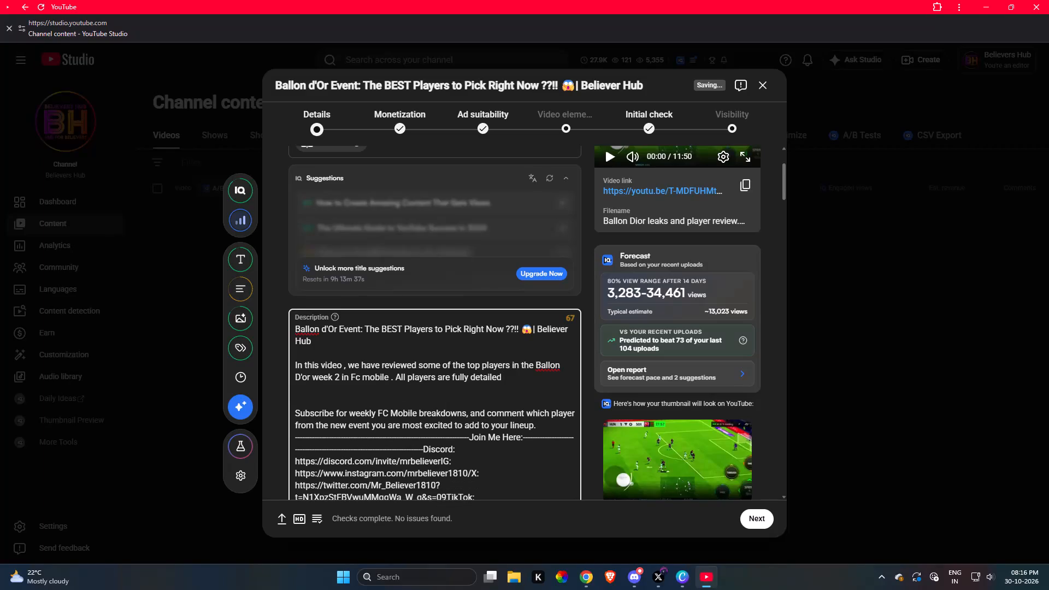
pyautogui.hotkey('ctrl', 'z')
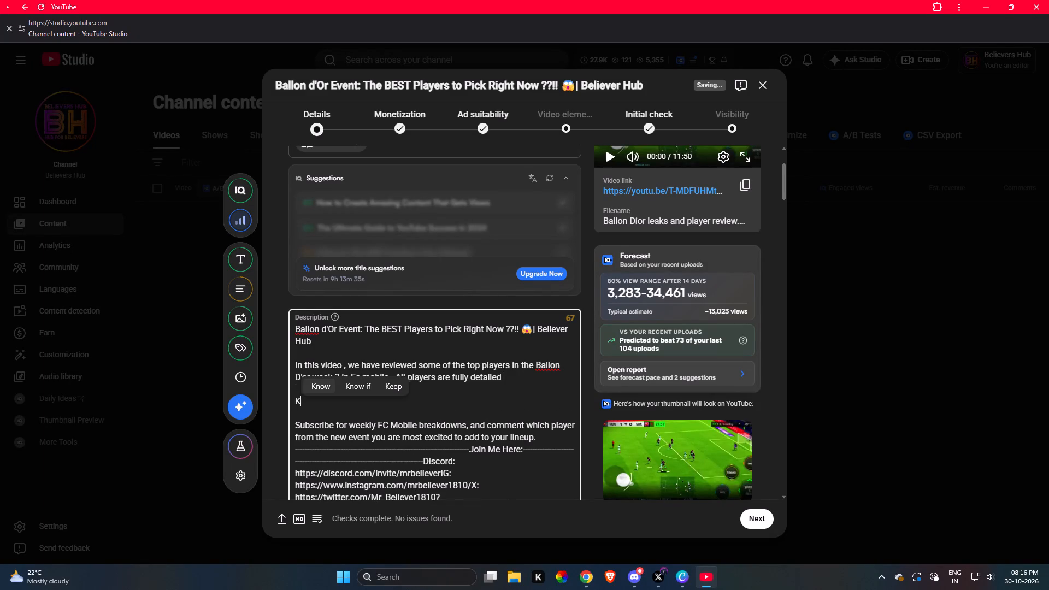
pyautogui.write('ane')
pyautogui.press('space')
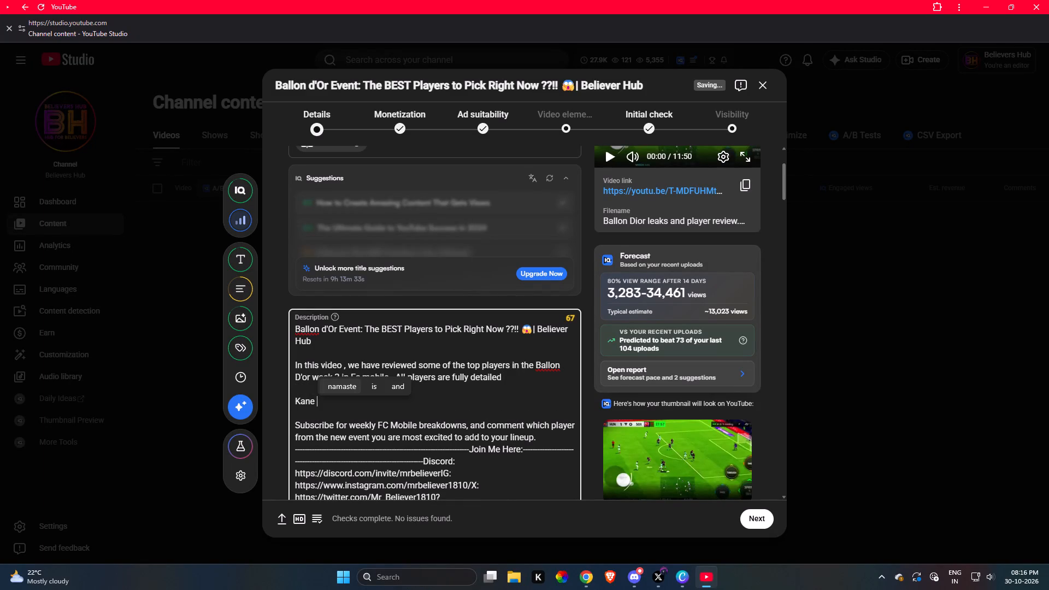
pyautogui.press('Left')
pyautogui.press('Left')
pyautogui.press('Left')
pyautogui.press('Left')
pyautogui.press('Left')
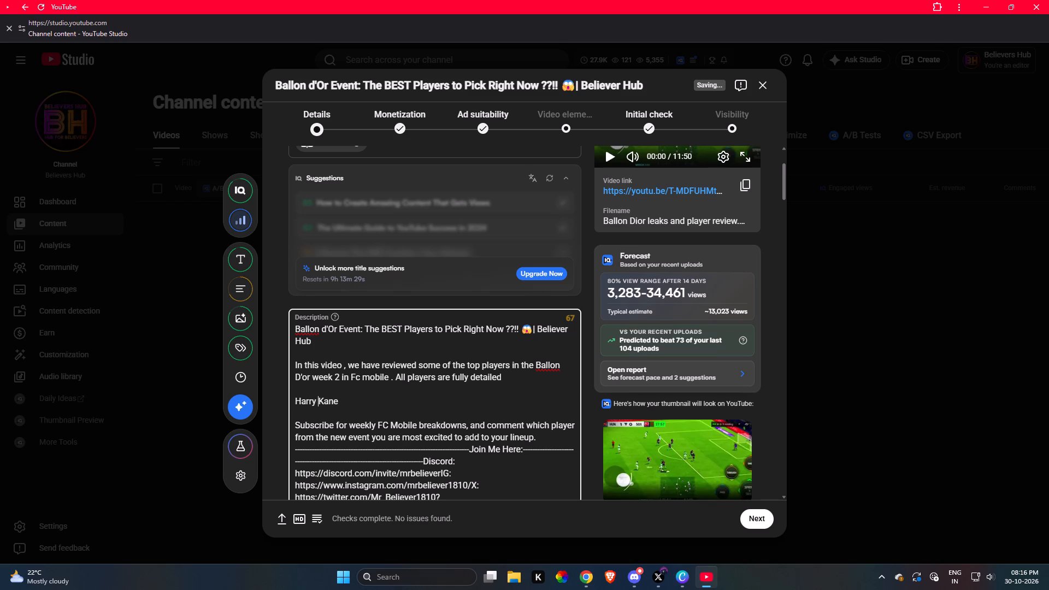
pyautogui.press('Right')
pyautogui.press('Right')
pyautogui.press('Right')
pyautogui.press('Right')
pyautogui.press('space')
pyautogui.write(',')
pyautogui.press('space')
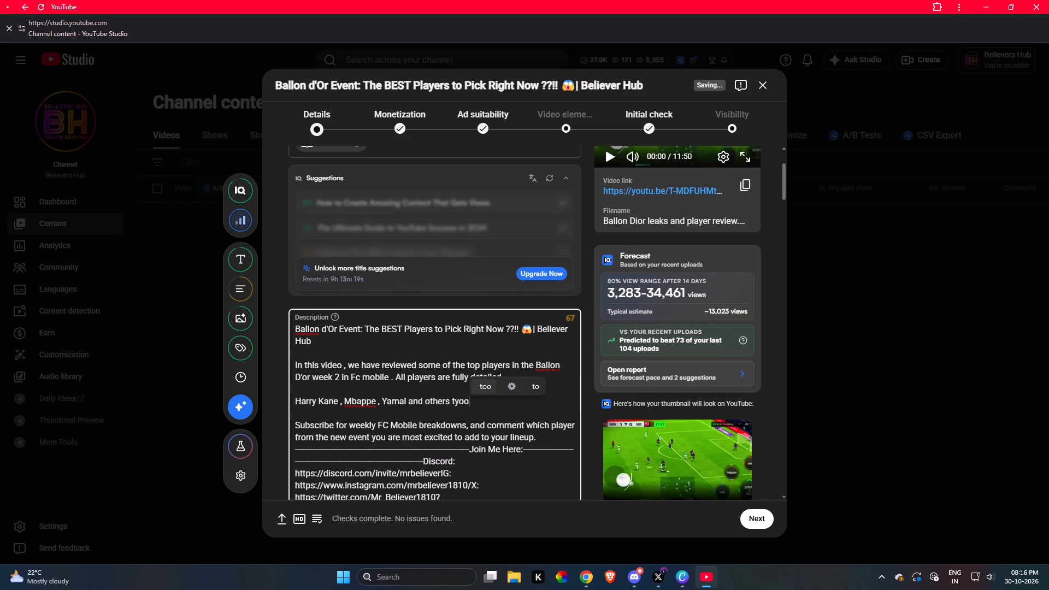
pyautogui.press('BackSpace')
pyautogui.press('BackSpace')
pyautogui.press('BackSpace')
pyautogui.write('oo')
# Extend the player list paragraph with ". including cheap beast players like Kewel and David Luiz".
pyautogui.press('space')
pyautogui.write('. includio')
pyautogui.press('BackSpace')
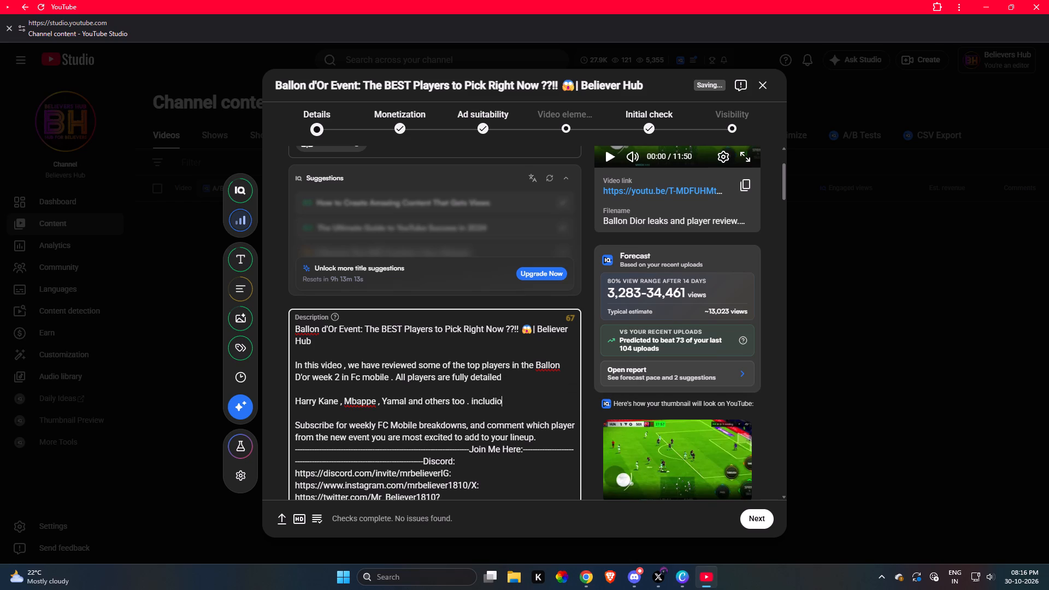
pyautogui.write('ng chew')
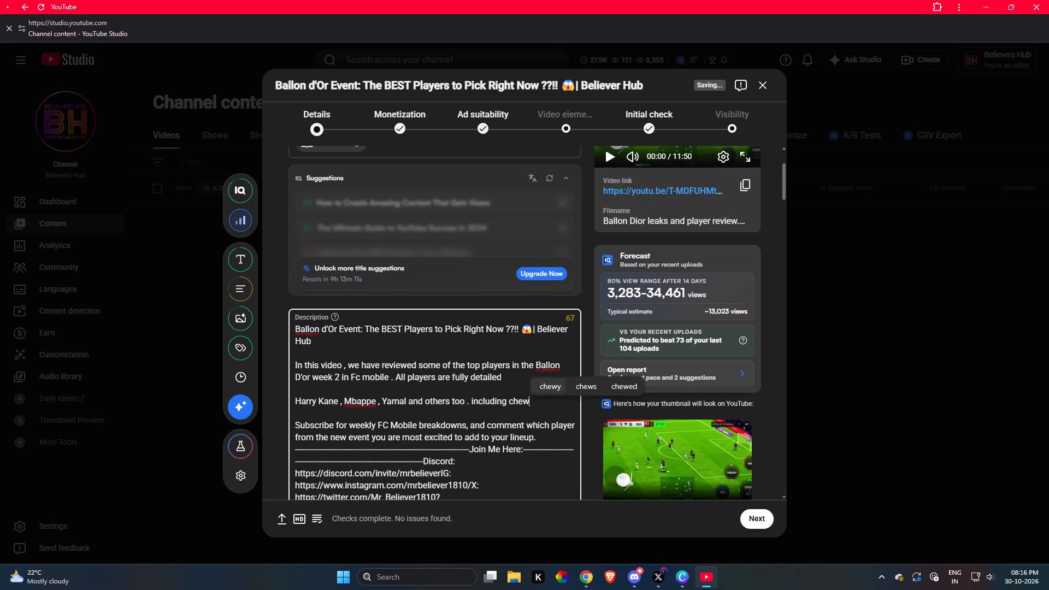
pyautogui.press('BackSpace')
pyautogui.write('ap beast')
pyautogui.press('space')
pyautogui.write('play')
pyautogui.press('BackSpace')
pyautogui.write('yers like')
pyautogui.press('space')
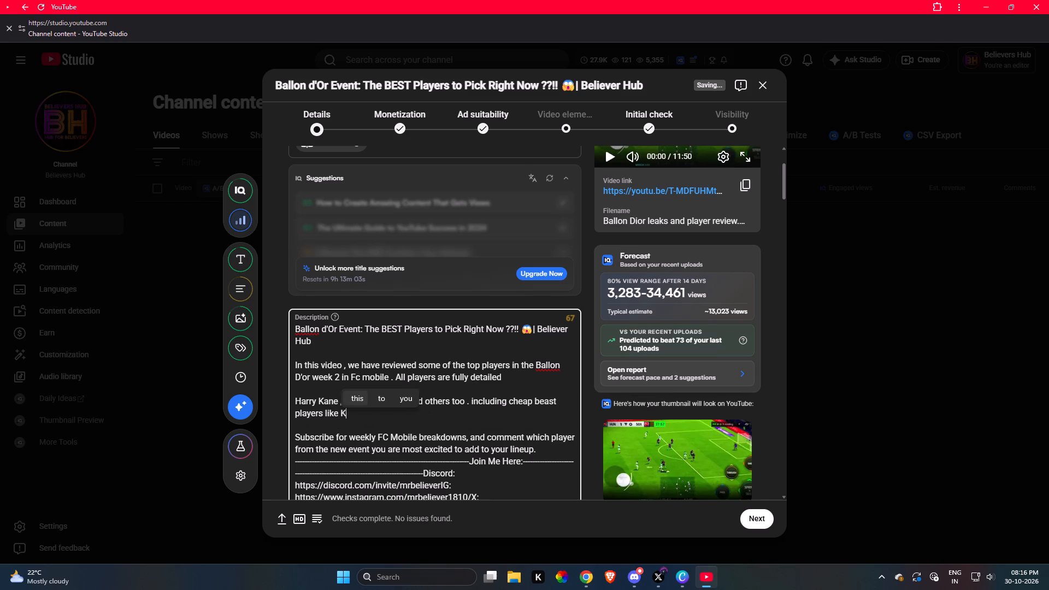
pyautogui.press('e')
pyautogui.write('wel ands')
pyautogui.press('space')
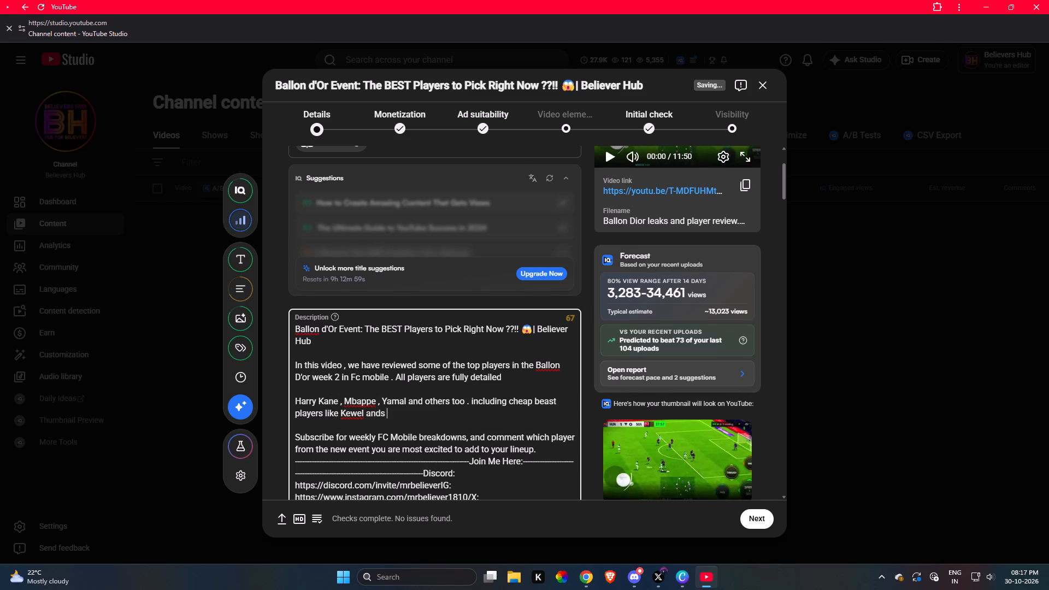
pyautogui.press('BackSpace')
pyautogui.press('BackSpace')
pyautogui.press('space')
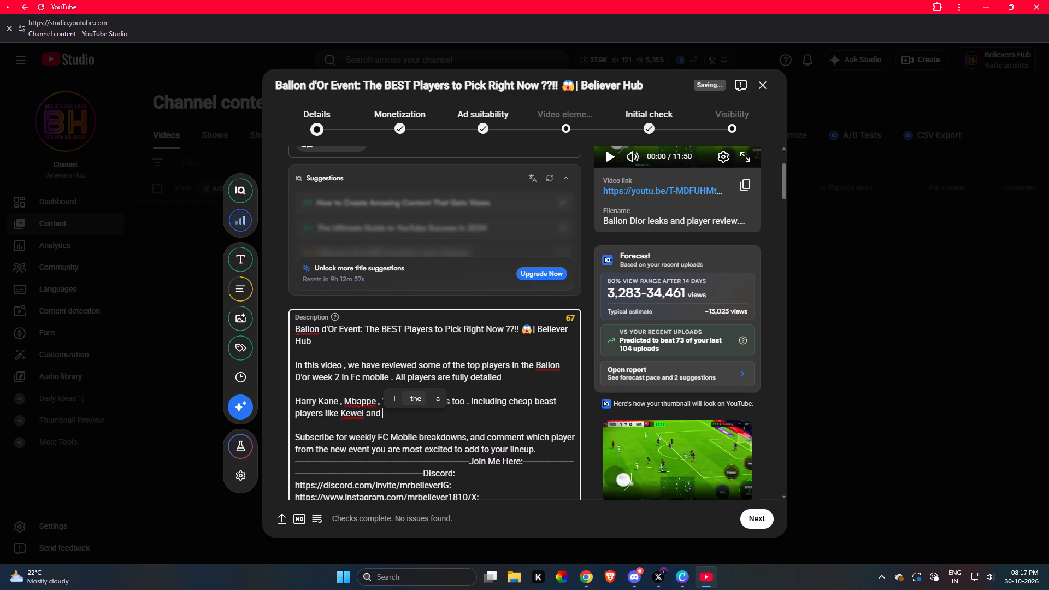
pyautogui.write('DF')
pyautogui.press('BackSpace')
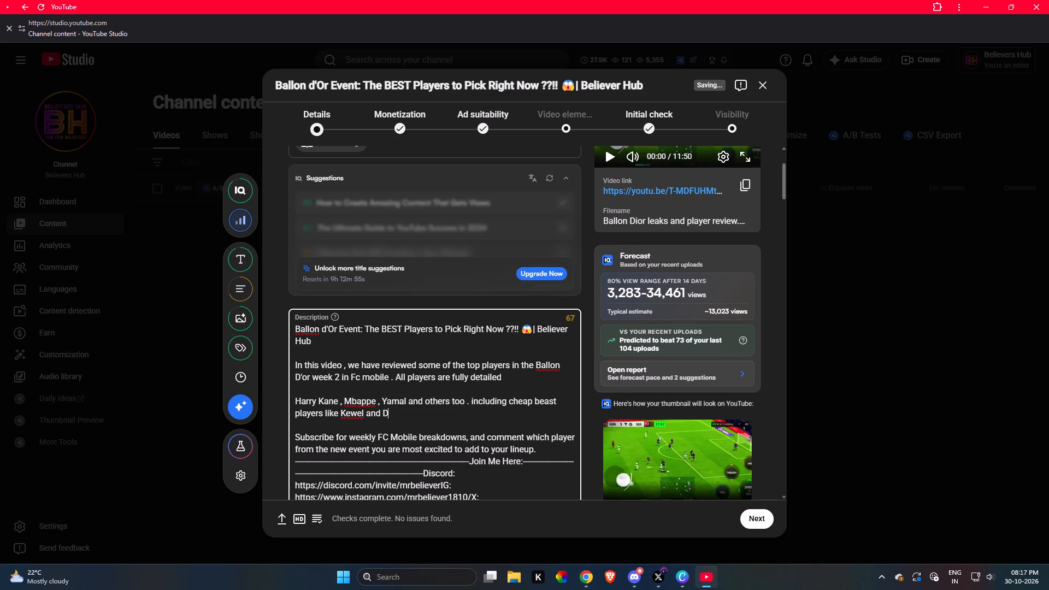
pyautogui.write('avid')
pyautogui.press('space')
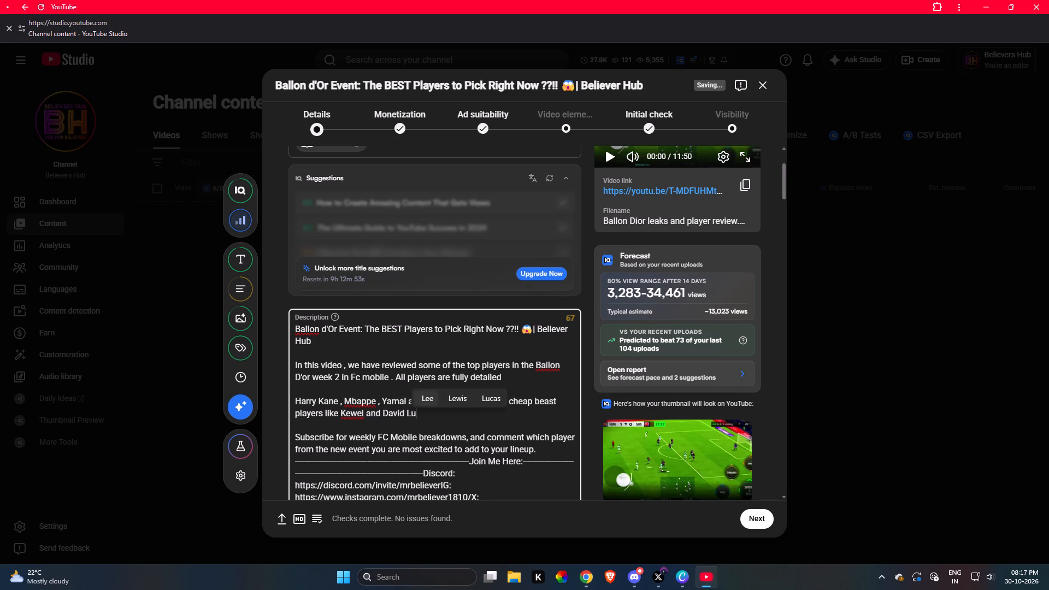
# Switch to Canva and look through the uploaded player card images for the featured player names.
pyautogui.click(681, 577)
pyautogui.scroll(-5, 82, 406)
pyautogui.scroll(20, 97, 416)
pyautogui.scroll(4, 97, 416)
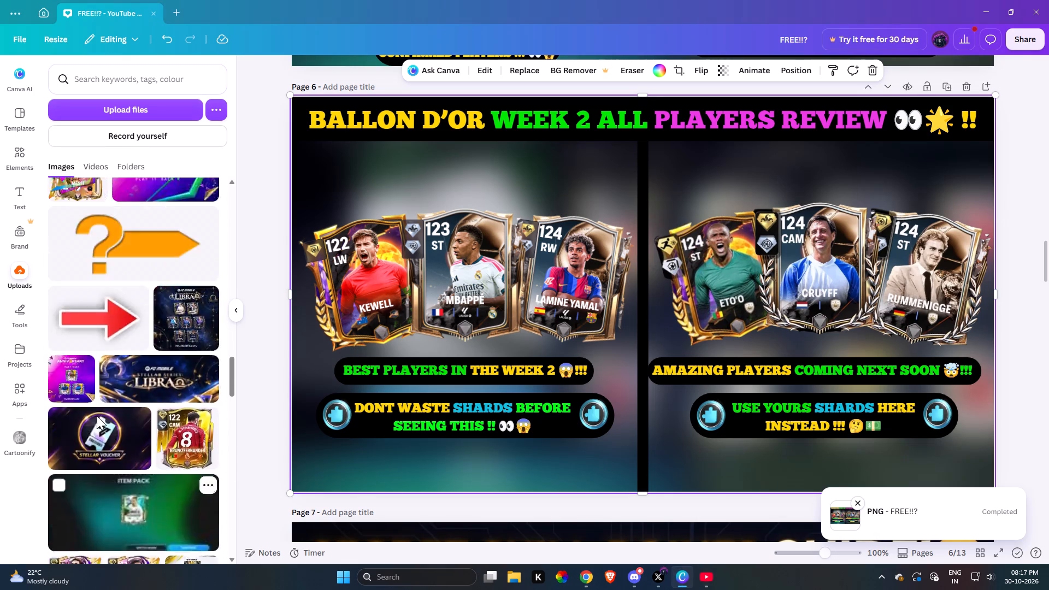
pyautogui.scroll(18, 97, 416)
pyautogui.scroll(5, 97, 416)
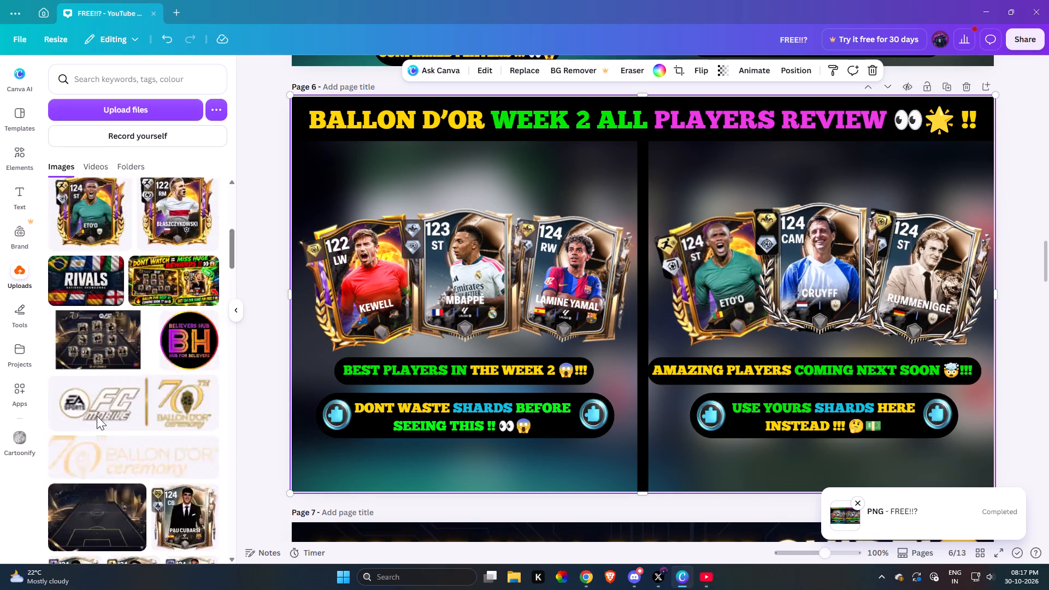
pyautogui.scroll(8, 97, 416)
pyautogui.scroll(-3, 97, 416)
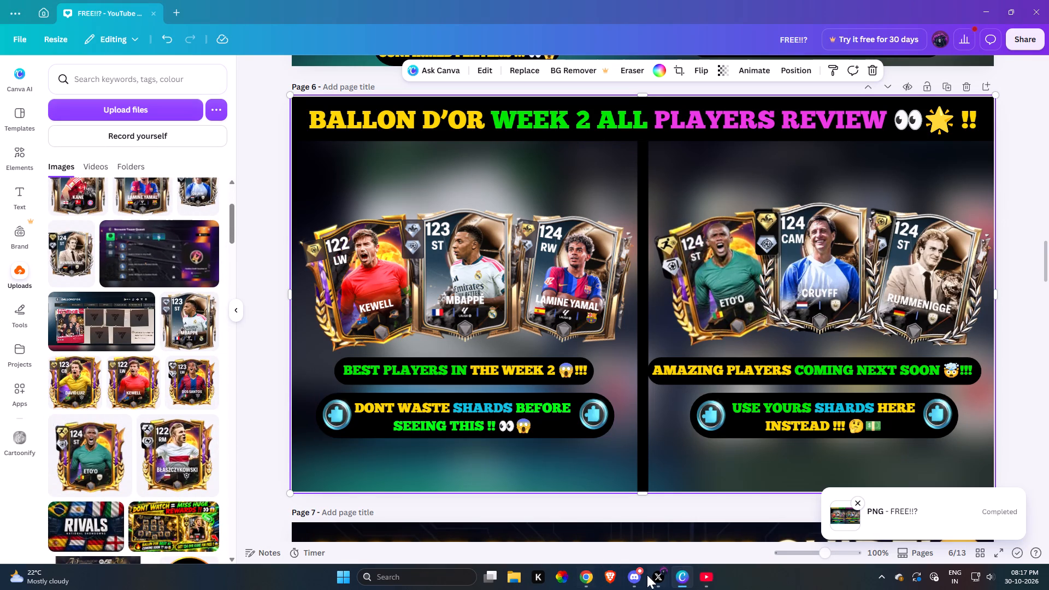
# Return to the YouTube Studio video description and end the David Luiz sentence with a full stop.
pyautogui.click(699, 574)
pyautogui.scroll(-4, 446, 325)
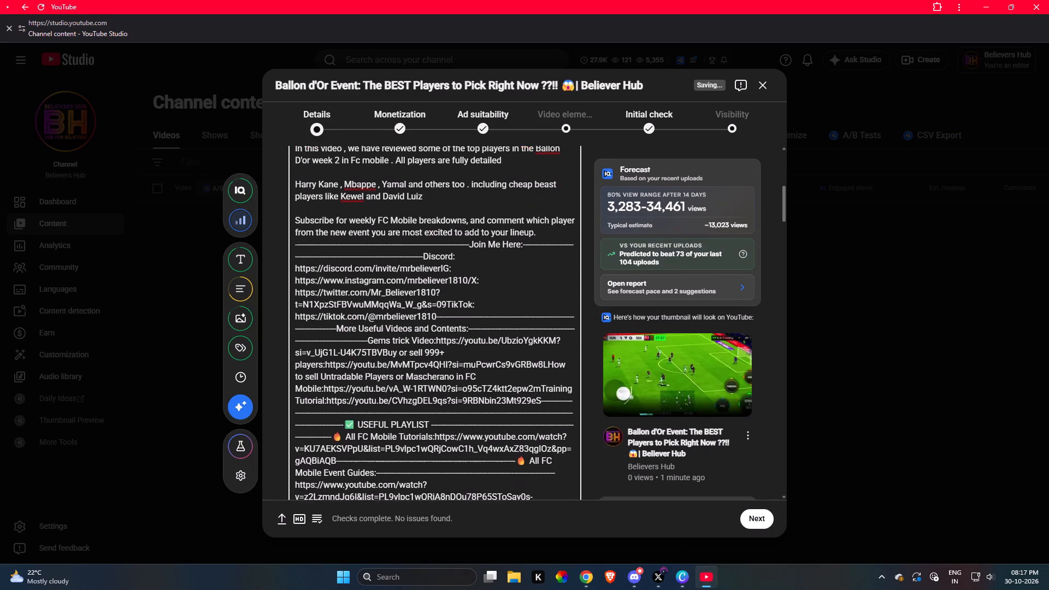
pyautogui.scroll(1, 480, 316)
pyautogui.write('.')
pyautogui.press('space')
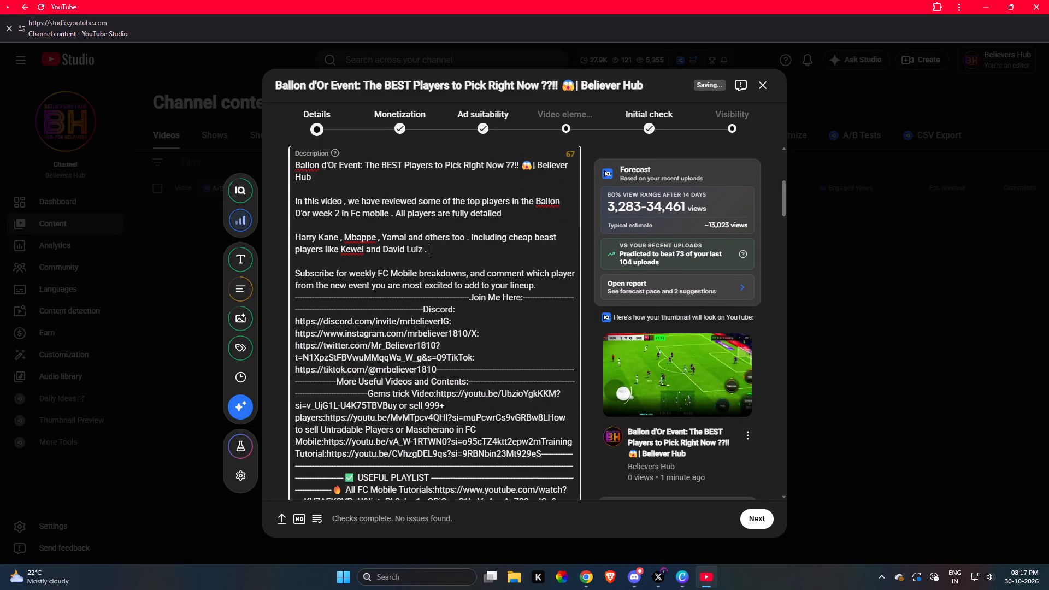
# Start a new paragraph below the player list reading "We have also discussed the top trending".
pyautogui.hotkey('shift', 'Return')
pyautogui.hotkey('shift', 'Return')
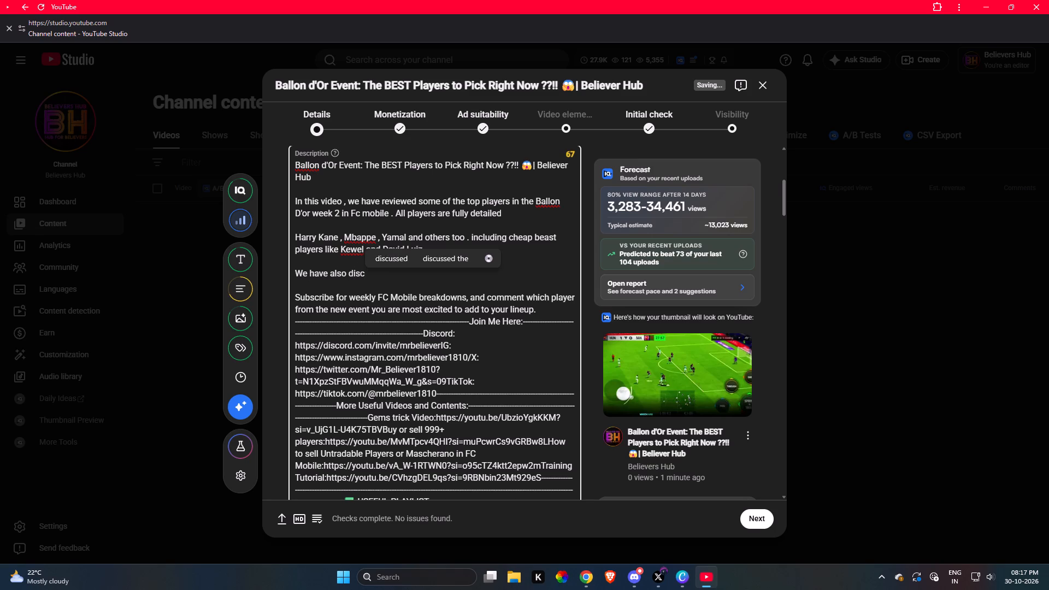
pyautogui.click(372, 264)
pyautogui.press('space')
pyautogui.write('the top trending topi')
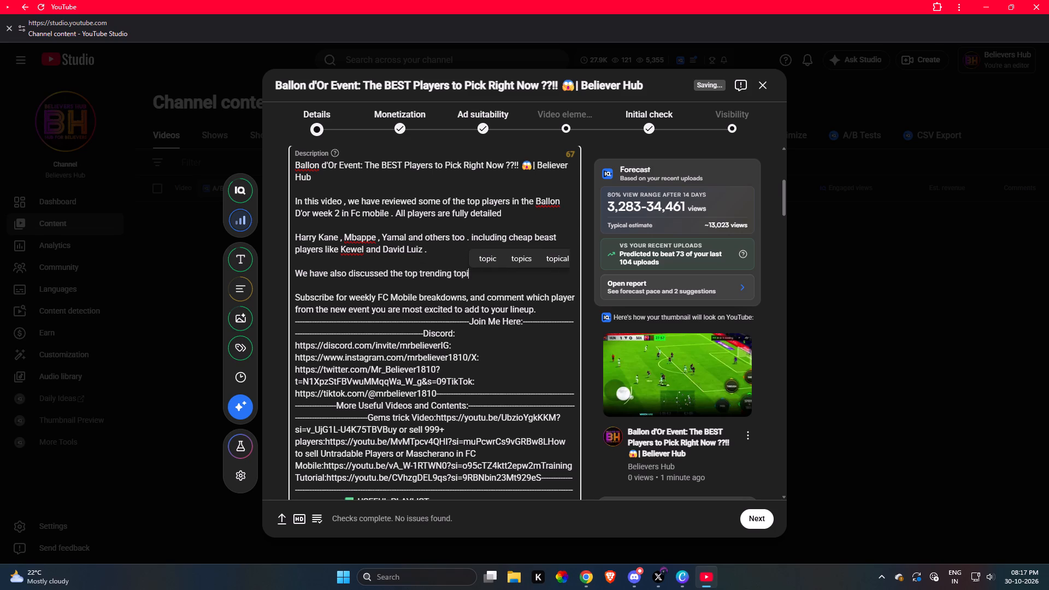
pyautogui.press('BackSpace')
pyautogui.press('BackSpace')
pyautogui.press('BackSpace')
pyautogui.press('BackSpace')
pyautogui.press('BackSpace')
# Continue the new paragraph with "leaks regarding the week 4 player leaks of Ballon D'or event".
pyautogui.press('space')
pyautogui.write('k')
pyautogui.press('BackSpace')
pyautogui.write('leaks regarding the week 4 playr')
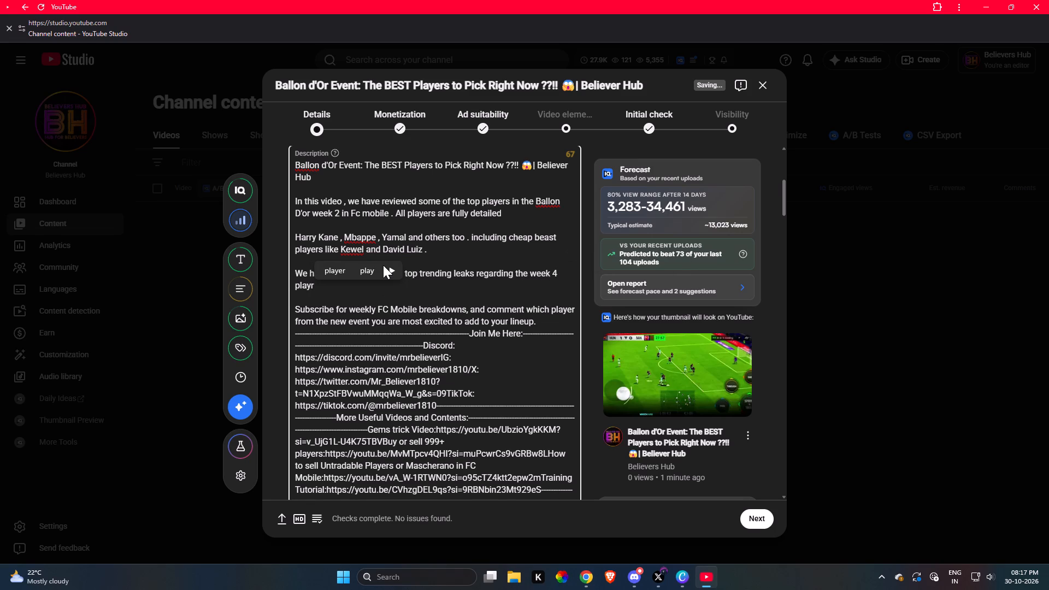
pyautogui.press('e')
pyautogui.press('BackSpace')
pyautogui.press('BackSpace')
pyautogui.write('er')
pyautogui.press('space')
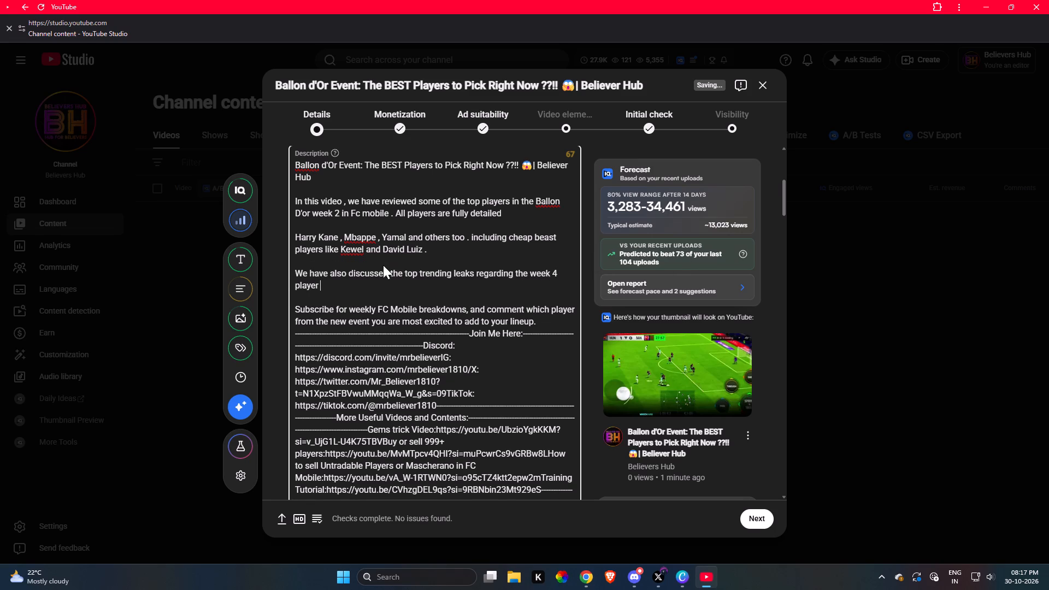
pyautogui.write('leaks')
pyautogui.press('space')
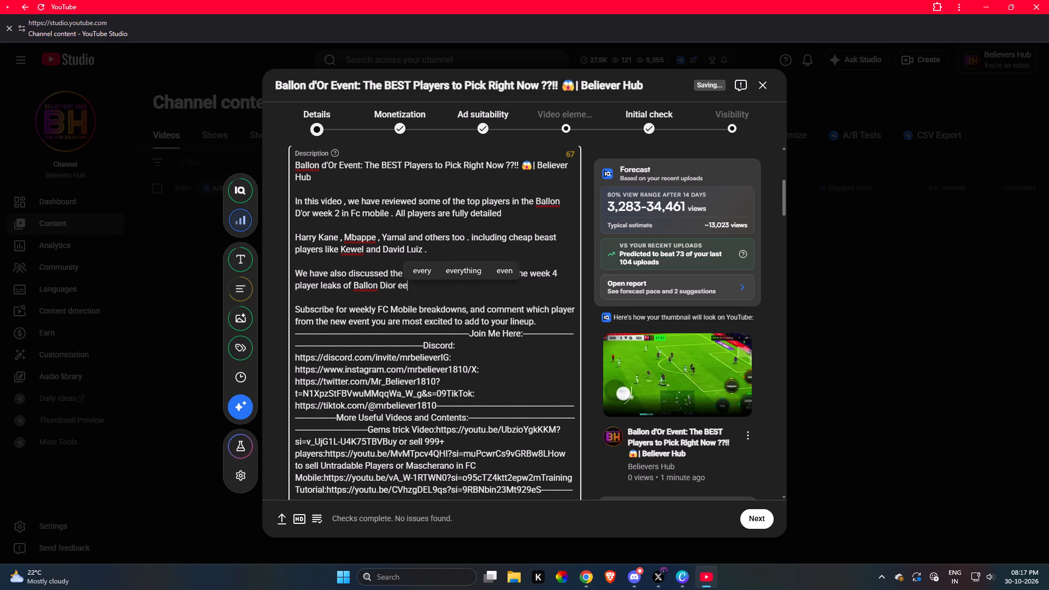
pyautogui.press('BackSpace')
pyautogui.press('BackSpace')
pyautogui.press('BackSpace')
pyautogui.press('BackSpace')
pyautogui.press('BackSpace')
pyautogui.press('BackSpace')
pyautogui.press('BackSpace')
pyautogui.press('BackSpace')
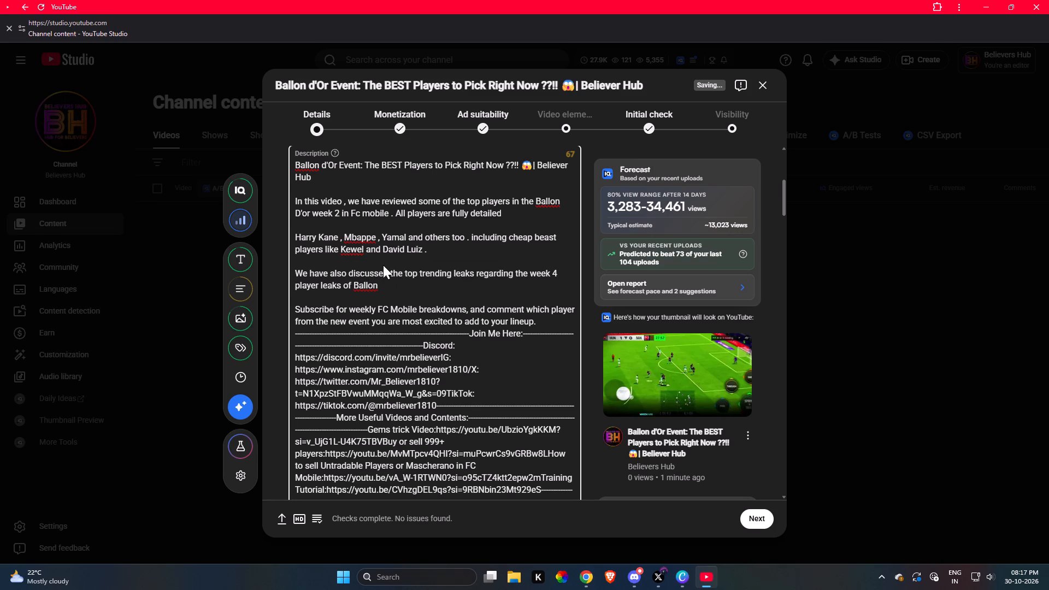
pyautogui.press("'")
pyautogui.write('or event')
pyautogui.press('space')
# Extend the week 4 leaks sentence in the description with ". Cruyff and others" after "Ballon D'or event".
pyautogui.click(474, 219)
pyautogui.click(440, 283)
pyautogui.press('BackSpace')
pyautogui.press('BackSpace')
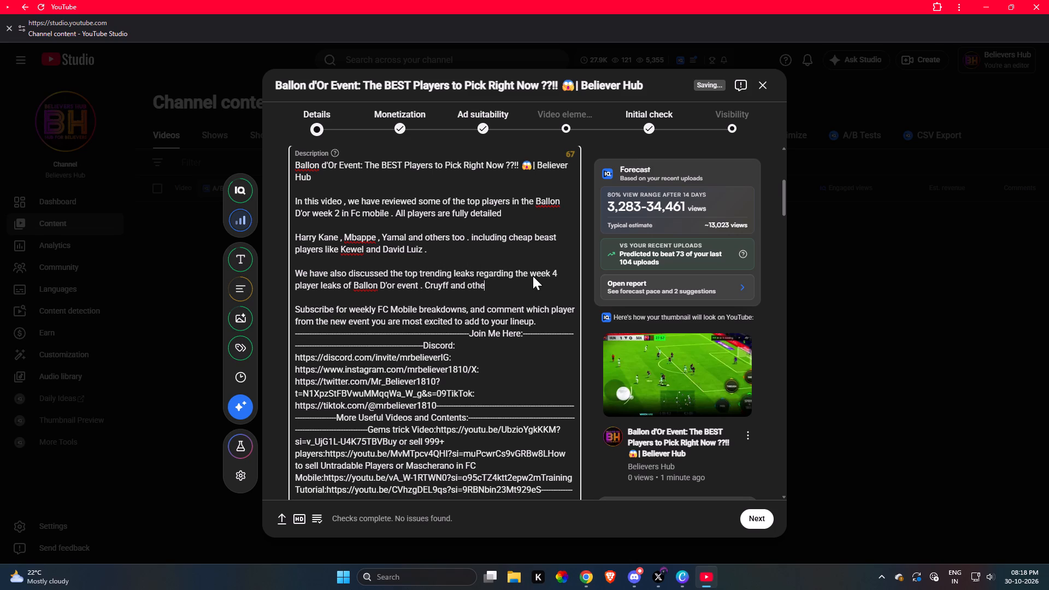
pyautogui.press('BackSpace')
pyautogui.press('BackSpace')
pyautogui.press('BackSpace')
# Continue the Cruyff sentence with "are confirmed to come in the week 4 but how relevant".
pyautogui.press('space')
pyautogui.write('are confirmed to come in thw')
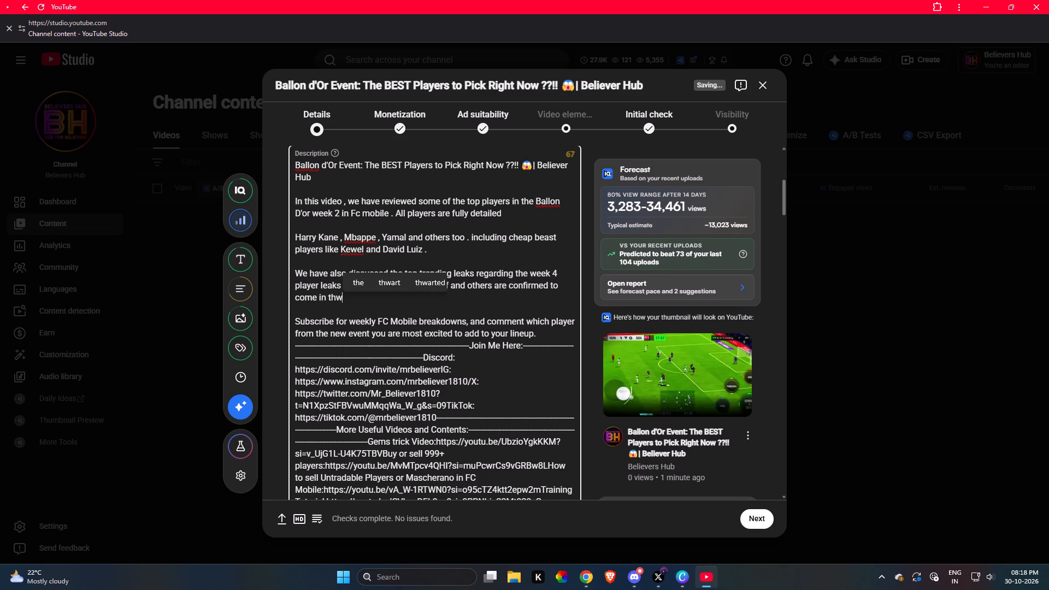
pyautogui.press('BackSpace')
pyautogui.write('e week 4 buyt')
pyautogui.press('space')
pyautogui.press('BackSpace')
pyautogui.press('BackSpace')
pyautogui.press('BackSpace')
pyautogui.write('t how rele')
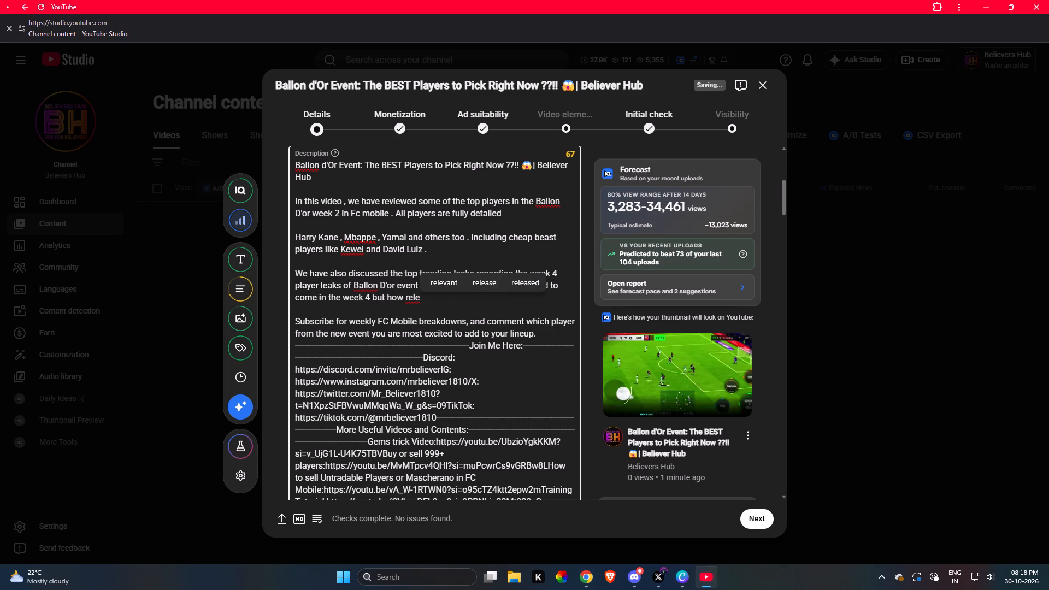
pyautogui.click(444, 290)
pyautogui.click(443, 285)
# Finish the leaks paragraph with "that info is , that has been discussed in the video .".
pyautogui.write('yt')
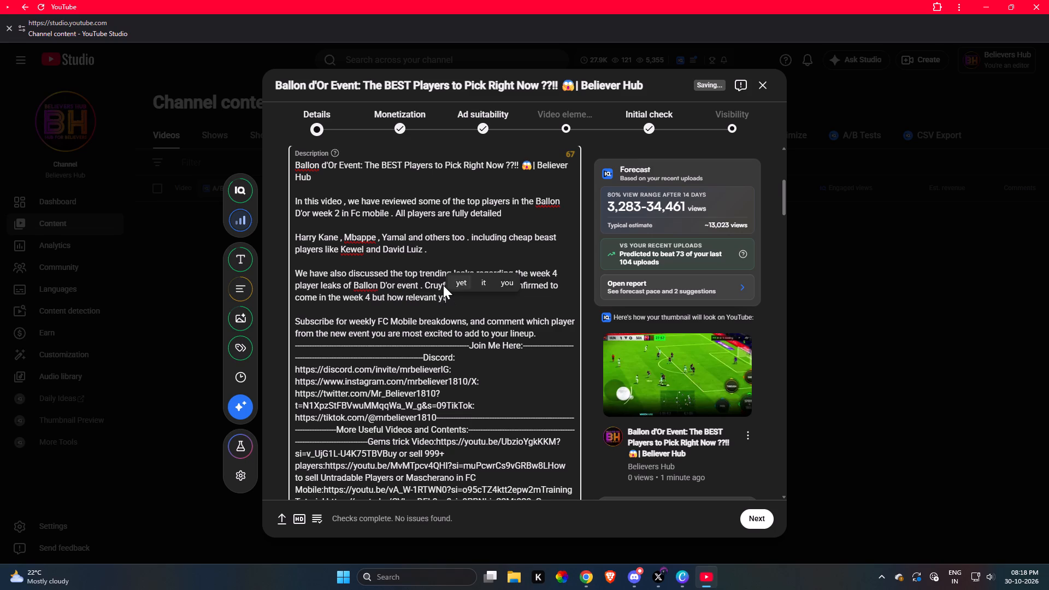
pyautogui.press('BackSpace')
pyautogui.press('BackSpace')
pyautogui.press('t')
pyautogui.write('hat info is , that has been disc')
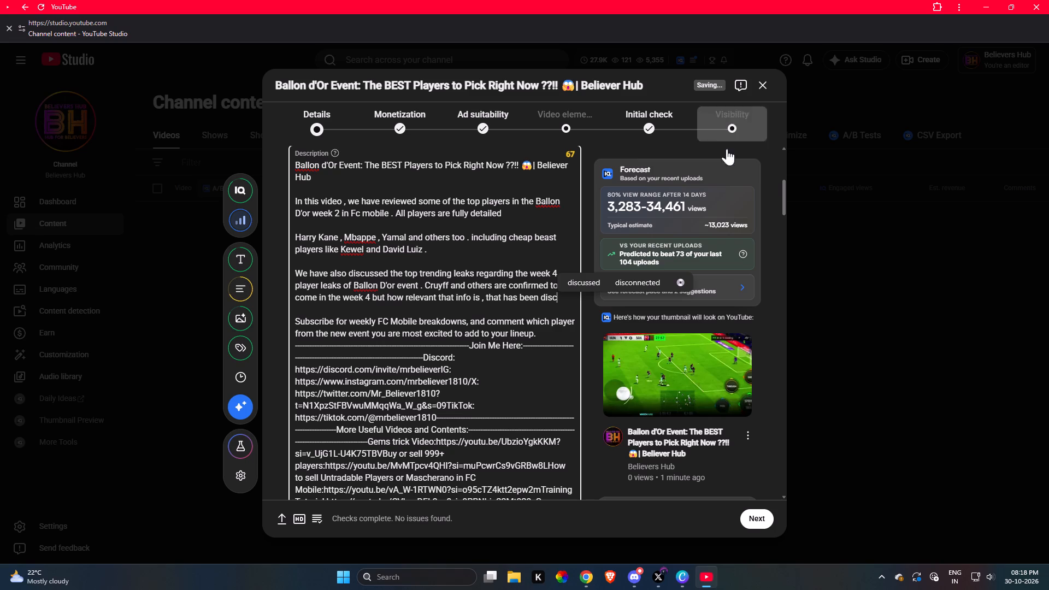
pyautogui.click(587, 276)
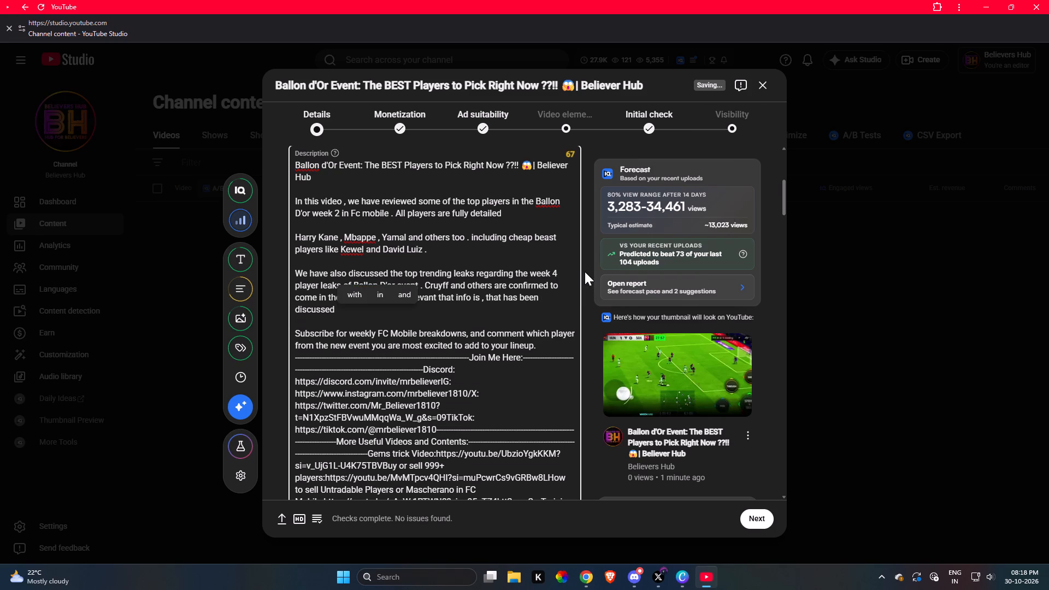
pyautogui.press('i')
pyautogui.write('n the video .')
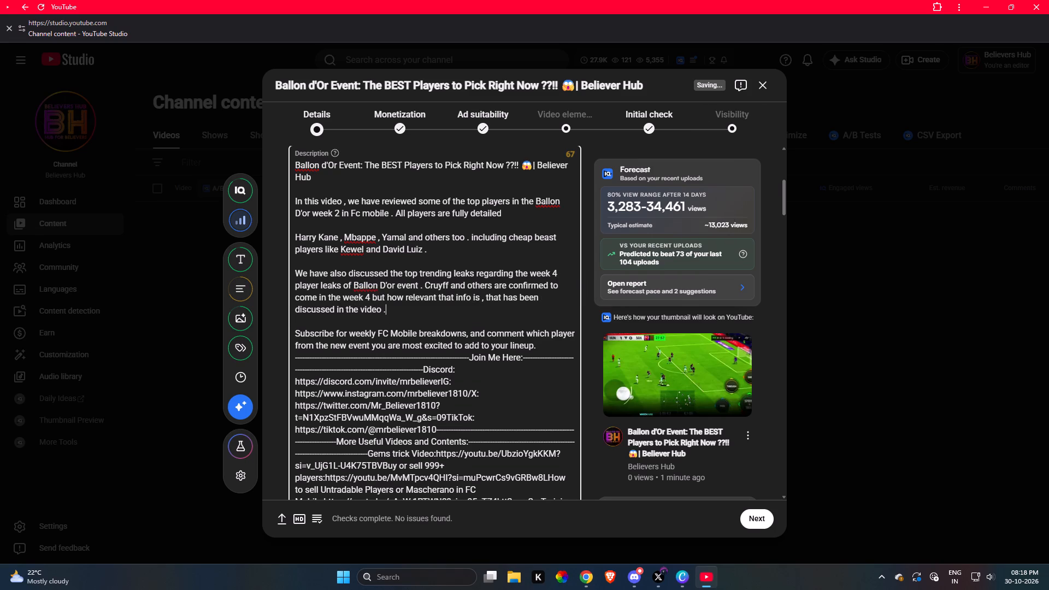
pyautogui.press('space')
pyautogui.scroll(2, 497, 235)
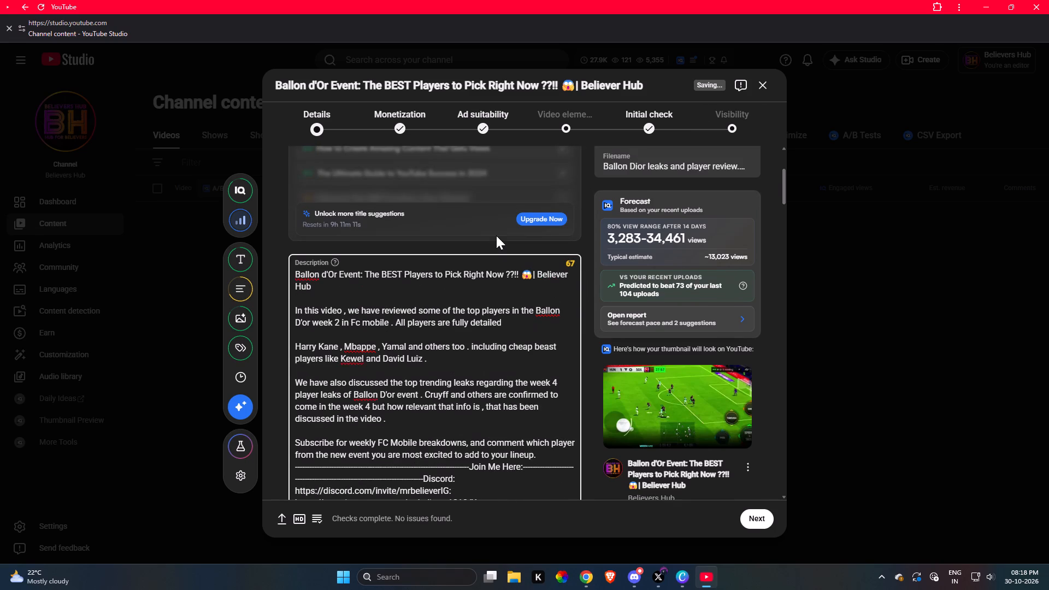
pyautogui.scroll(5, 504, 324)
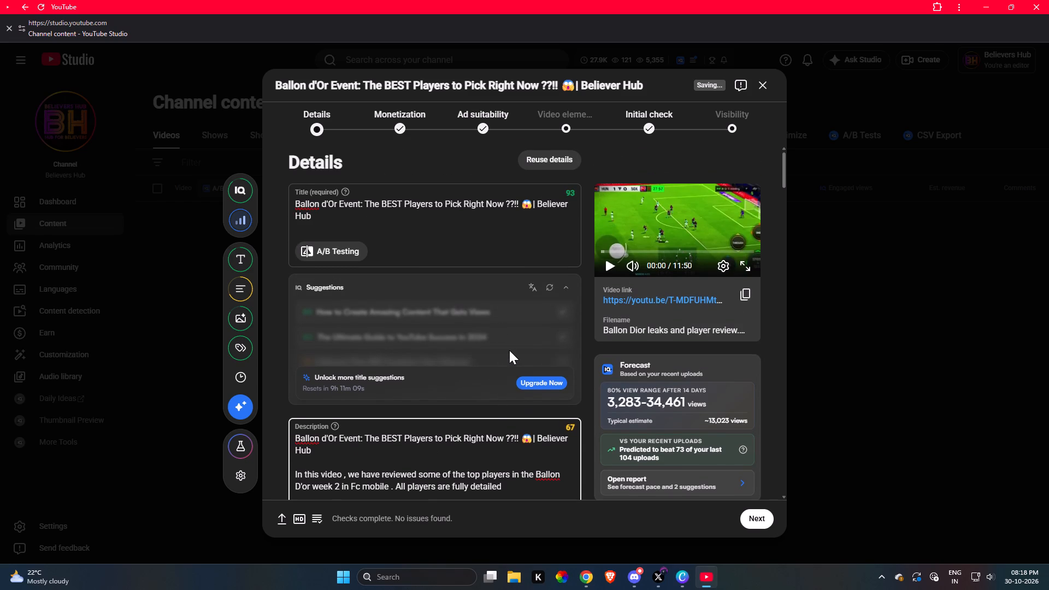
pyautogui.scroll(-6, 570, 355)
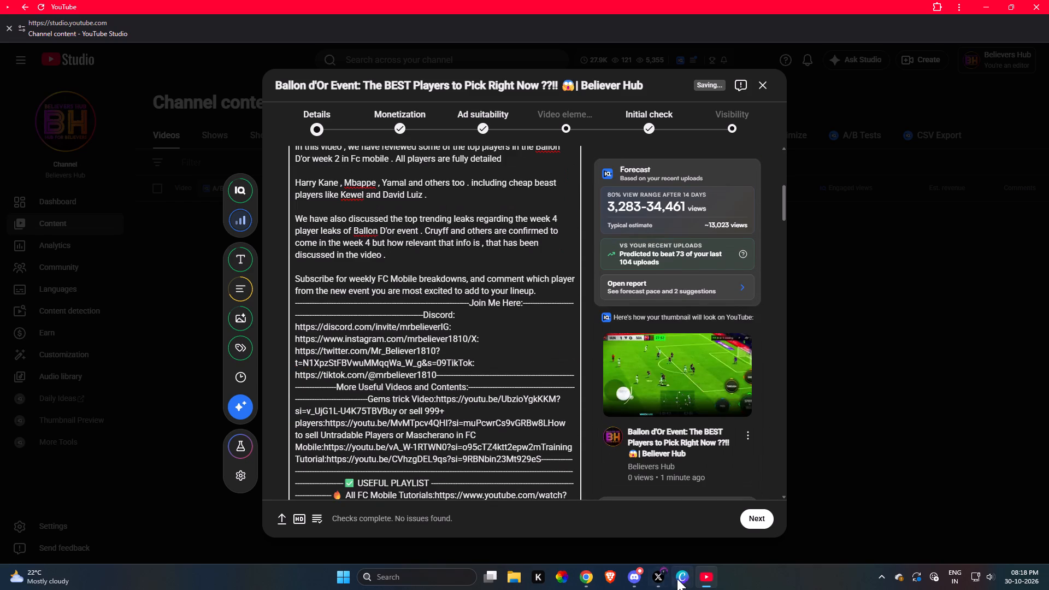
# Switch to Canva and download the Ballon d'Or week 2 players review thumbnail as a PNG.
pyautogui.click(679, 576)
pyautogui.click(913, 520)
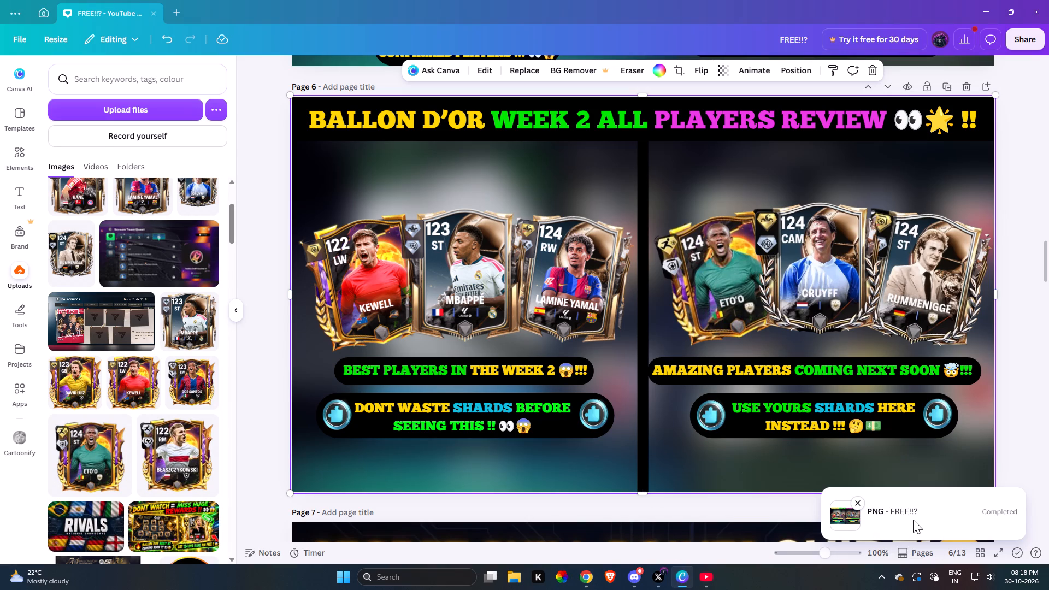
pyautogui.click(586, 575)
pyautogui.click(292, 9)
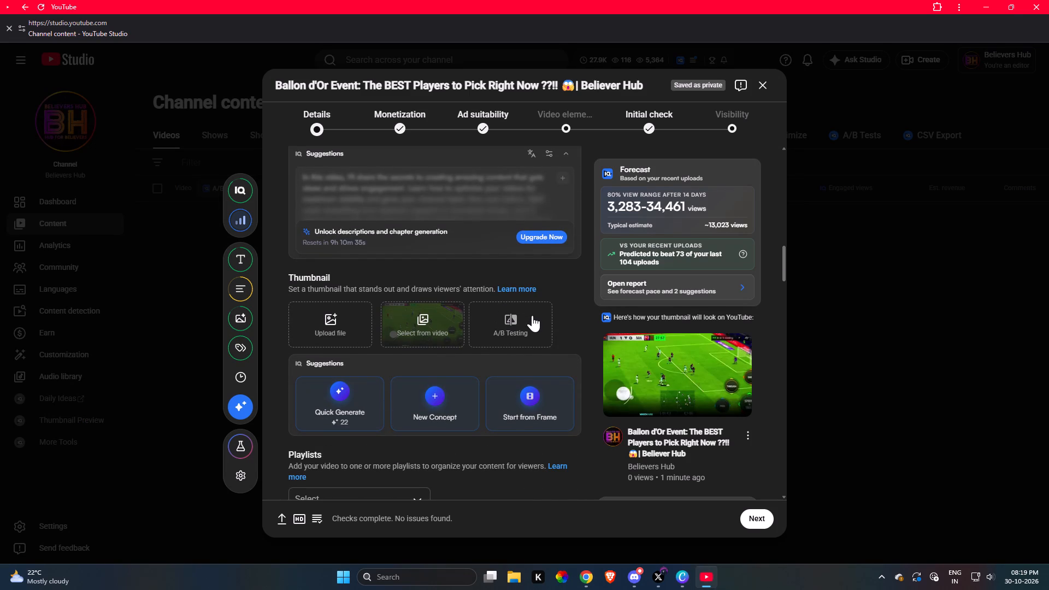
pyautogui.scroll(-8, 541, 325)
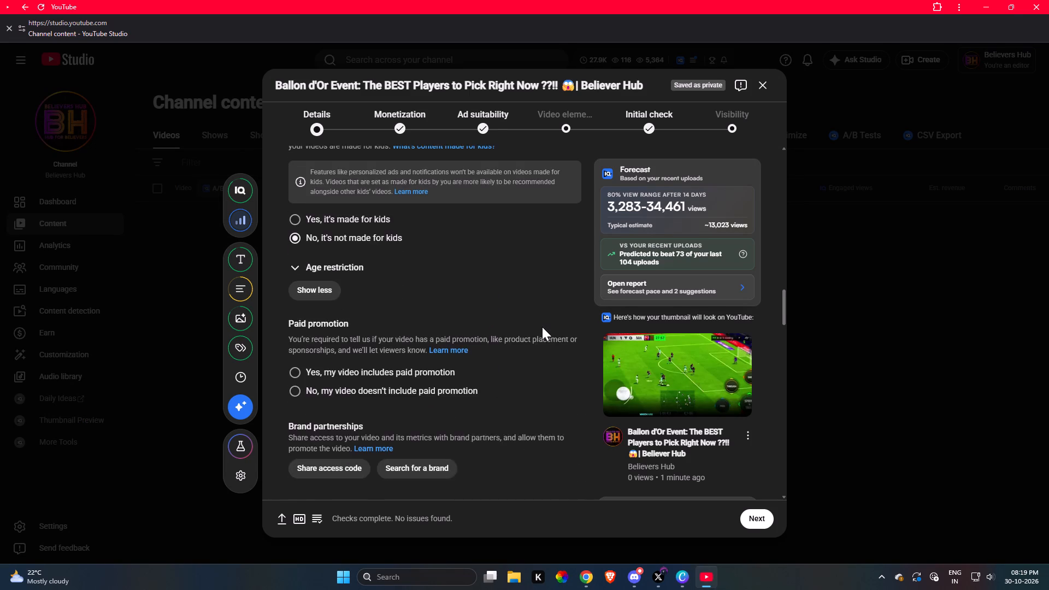
pyautogui.scroll(-14, 542, 327)
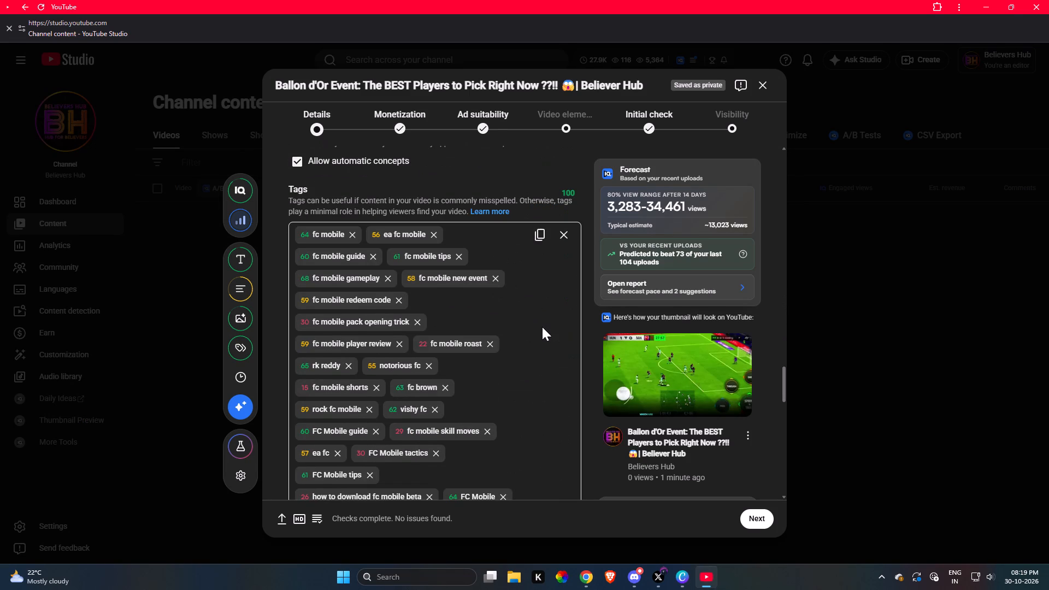
pyautogui.scroll(-5, 542, 327)
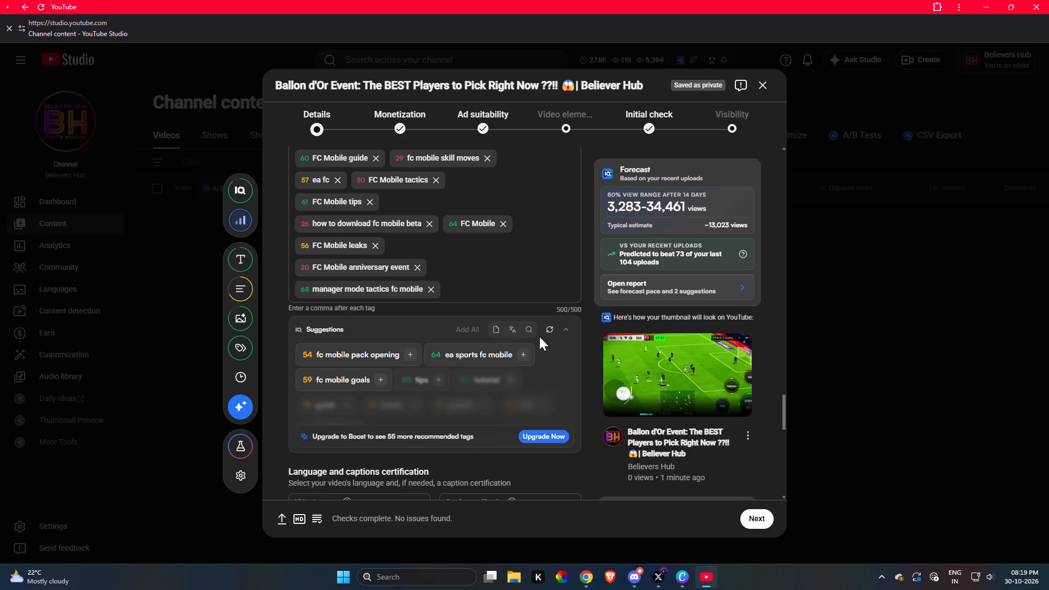
pyautogui.click(523, 353)
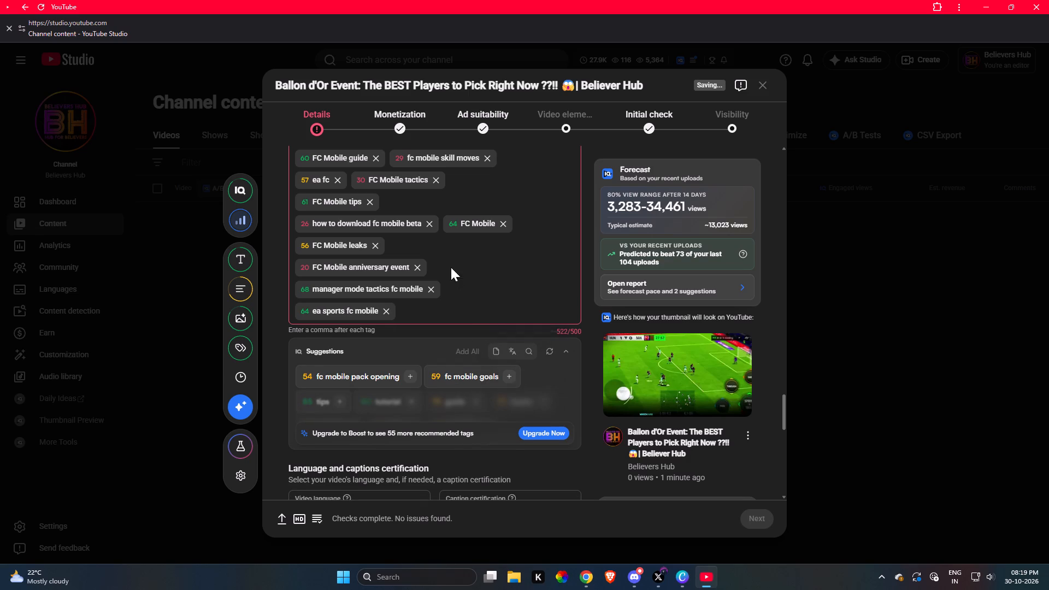
# Remove the tags "FC Mobile anniversary event", "how to download fc mobile beta", "fc mobile skill moves" and "FC Mobile tactics".
pyautogui.click(420, 263)
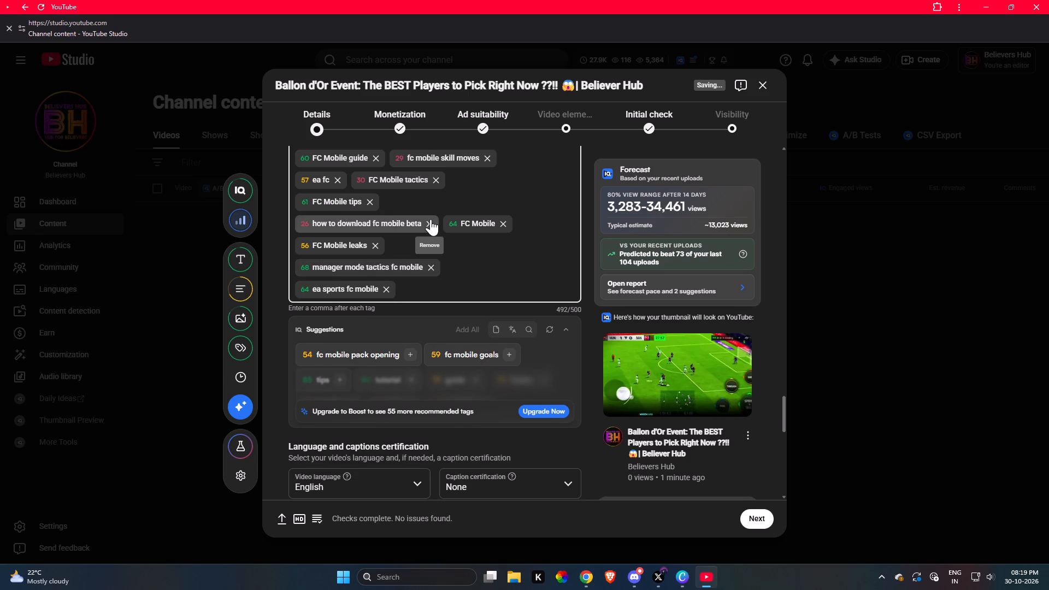
pyautogui.doubleClick(431, 219)
pyautogui.click(481, 236)
pyautogui.scroll(3, 482, 235)
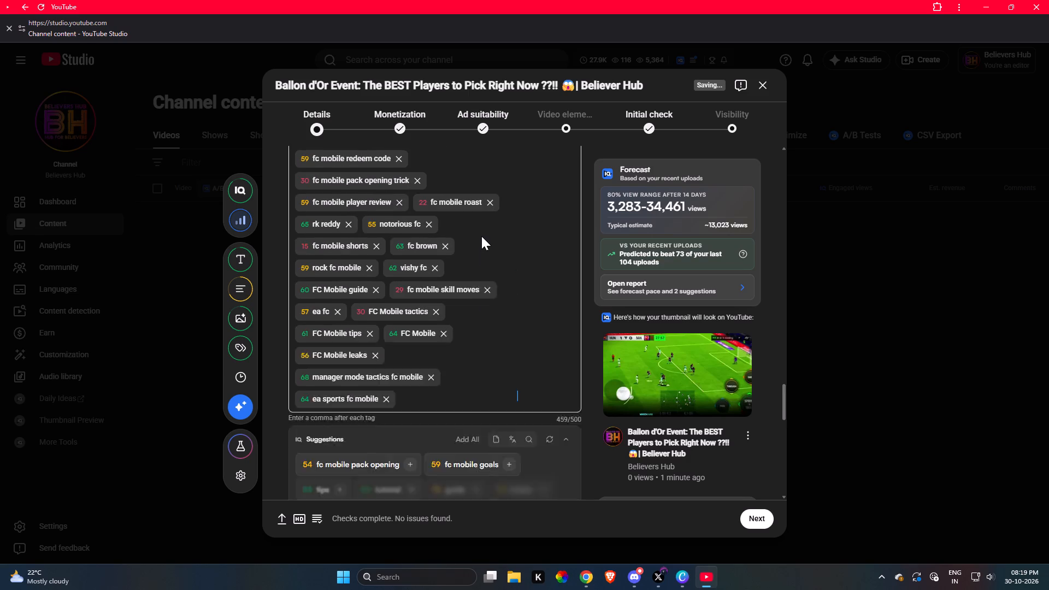
pyautogui.click(493, 321)
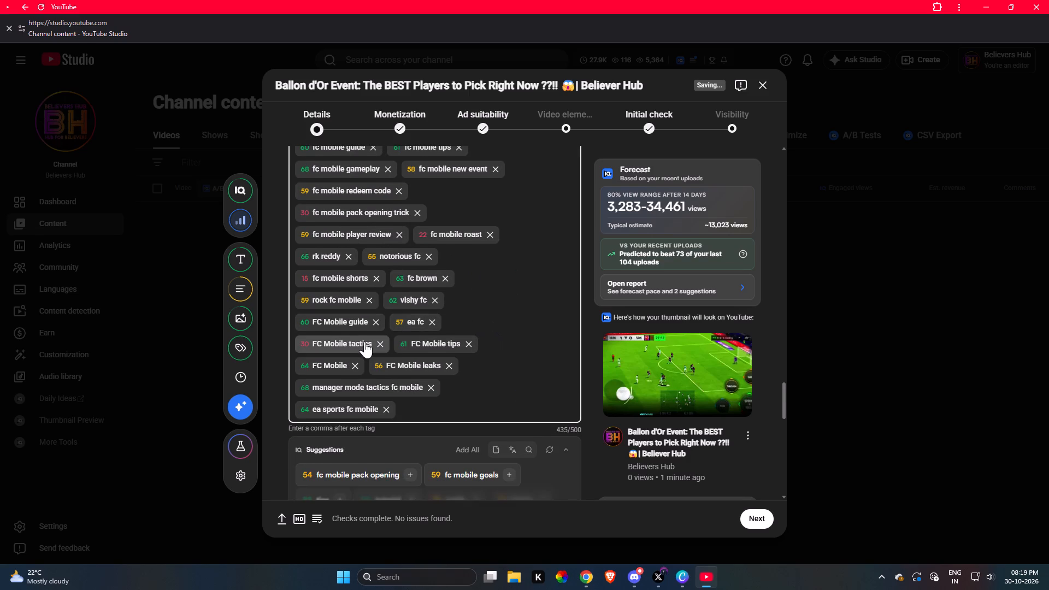
pyautogui.click(379, 342)
# Add the suggested tag "fc mobile pack opening" to the video's tags.
pyautogui.click(408, 477)
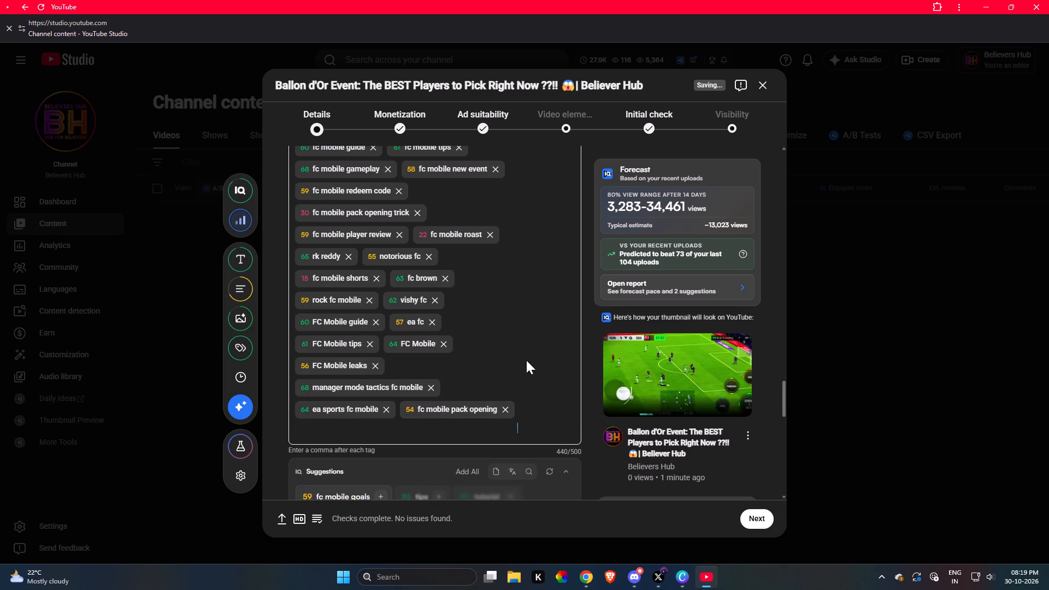
# Remove the tags "fc mobile roast", "fc mobile shorts" and "fc mobile pack opening trick".
pyautogui.scroll(2, 522, 352)
pyautogui.click(494, 343)
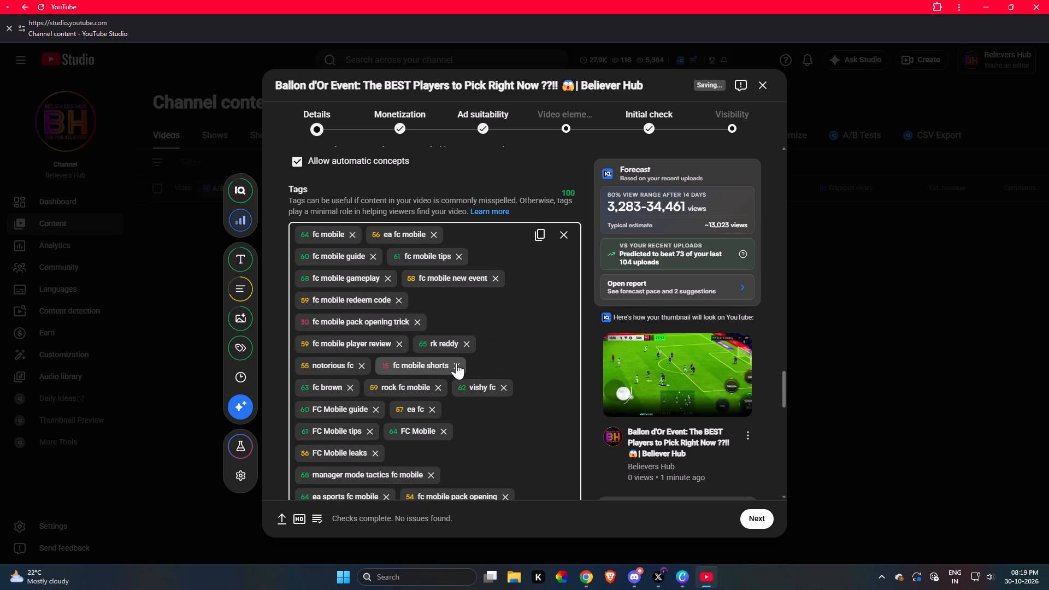
pyautogui.click(456, 363)
pyautogui.click(420, 323)
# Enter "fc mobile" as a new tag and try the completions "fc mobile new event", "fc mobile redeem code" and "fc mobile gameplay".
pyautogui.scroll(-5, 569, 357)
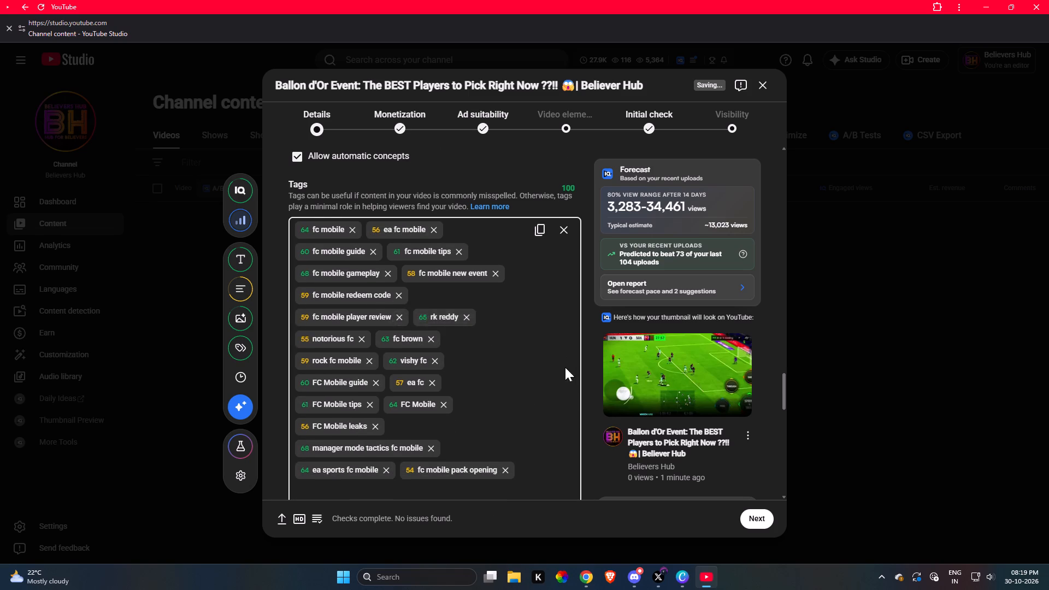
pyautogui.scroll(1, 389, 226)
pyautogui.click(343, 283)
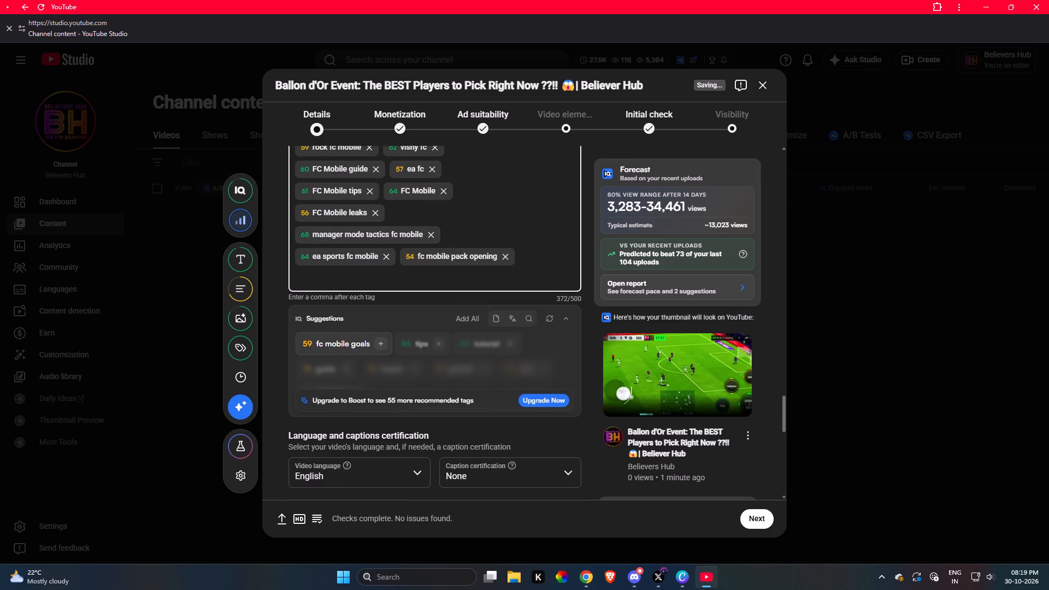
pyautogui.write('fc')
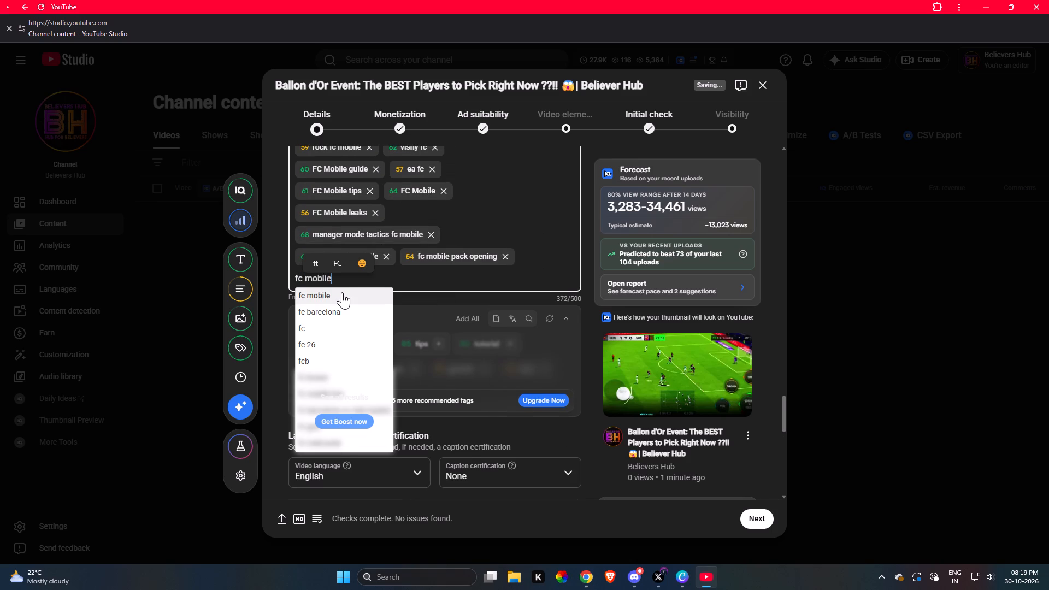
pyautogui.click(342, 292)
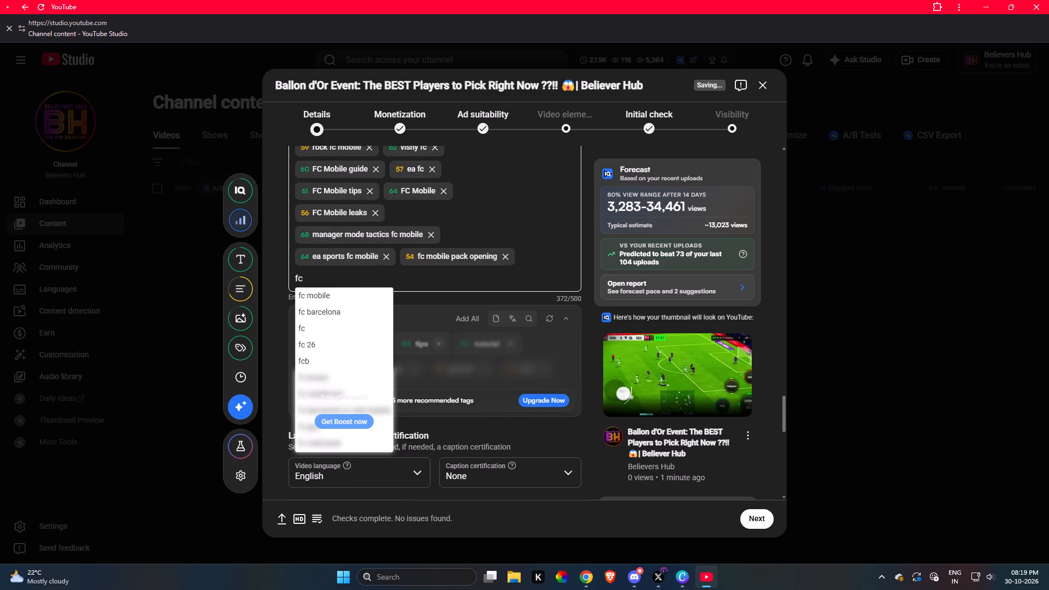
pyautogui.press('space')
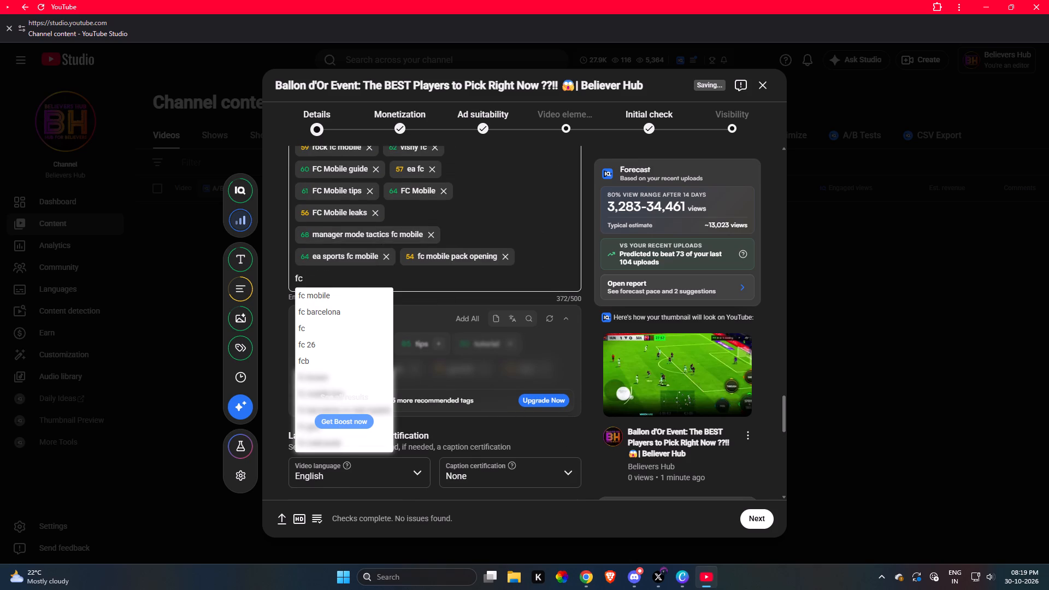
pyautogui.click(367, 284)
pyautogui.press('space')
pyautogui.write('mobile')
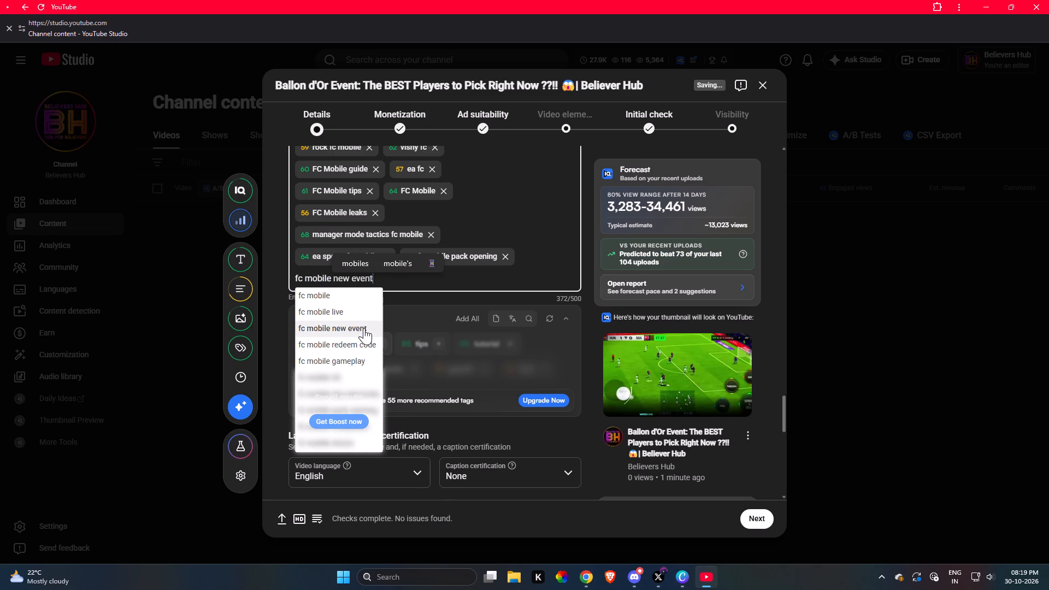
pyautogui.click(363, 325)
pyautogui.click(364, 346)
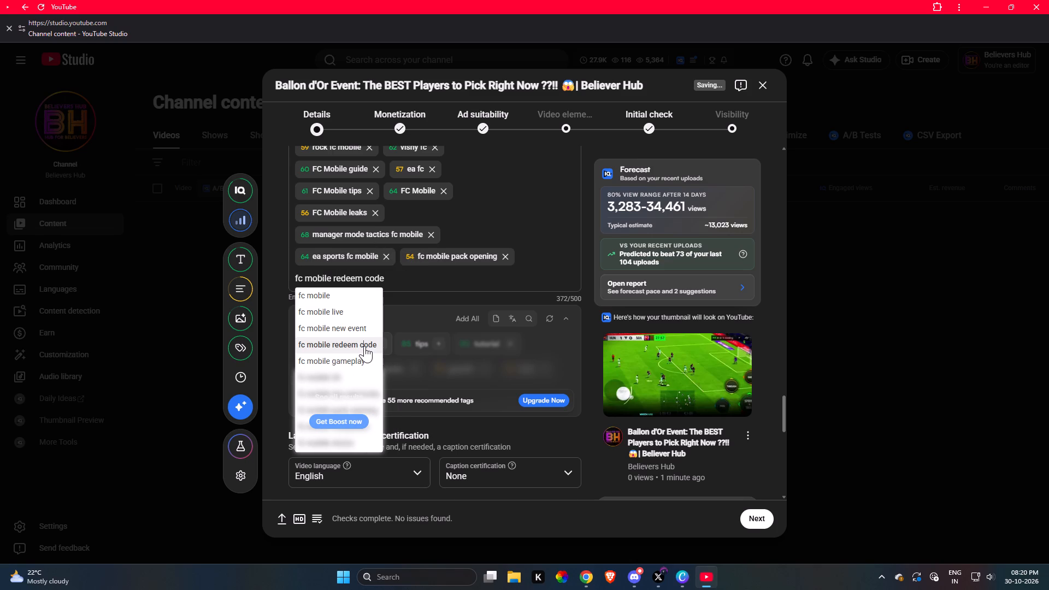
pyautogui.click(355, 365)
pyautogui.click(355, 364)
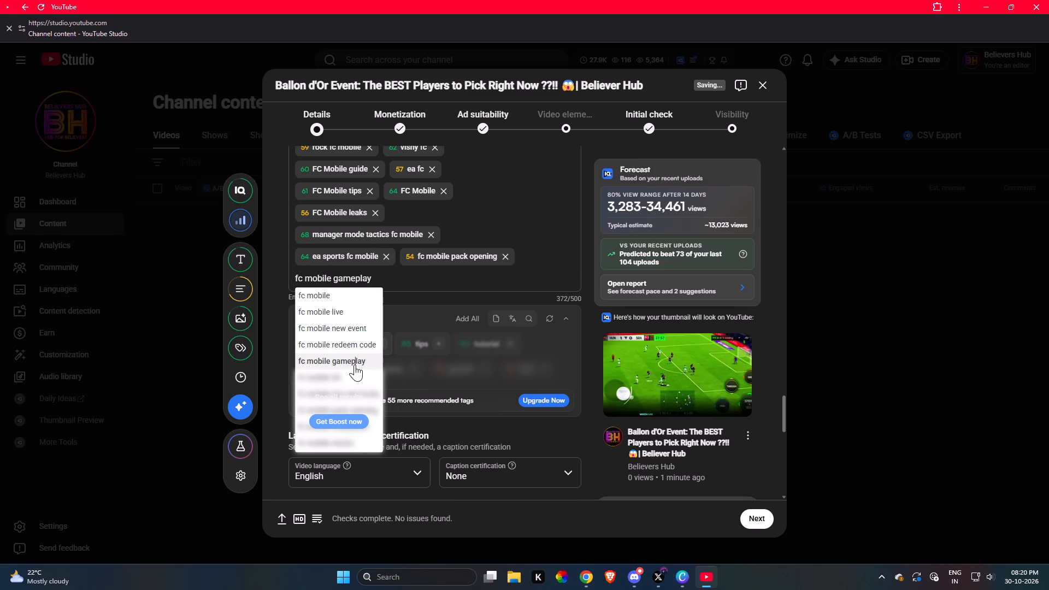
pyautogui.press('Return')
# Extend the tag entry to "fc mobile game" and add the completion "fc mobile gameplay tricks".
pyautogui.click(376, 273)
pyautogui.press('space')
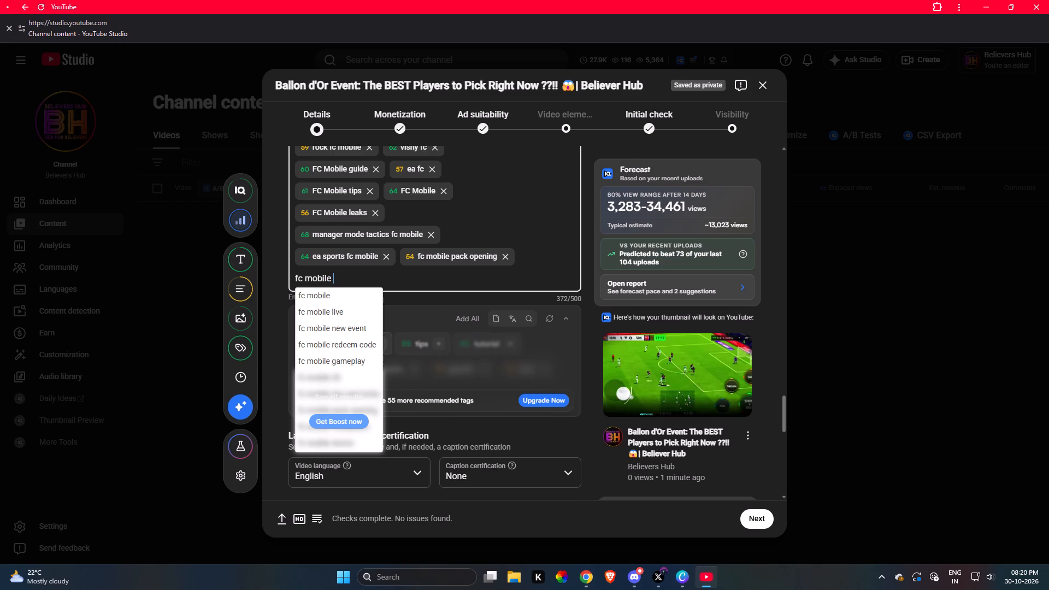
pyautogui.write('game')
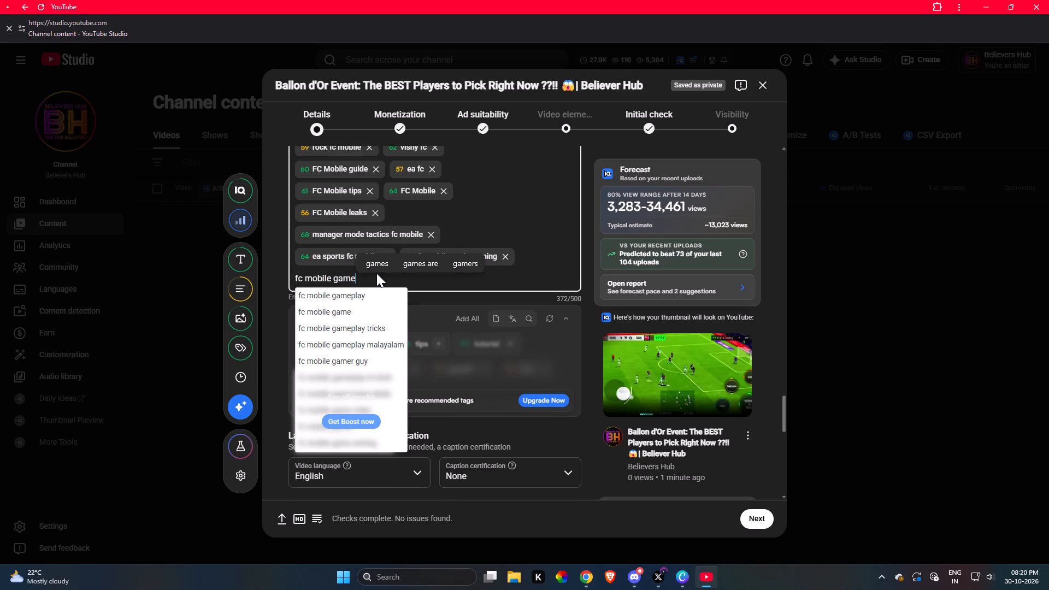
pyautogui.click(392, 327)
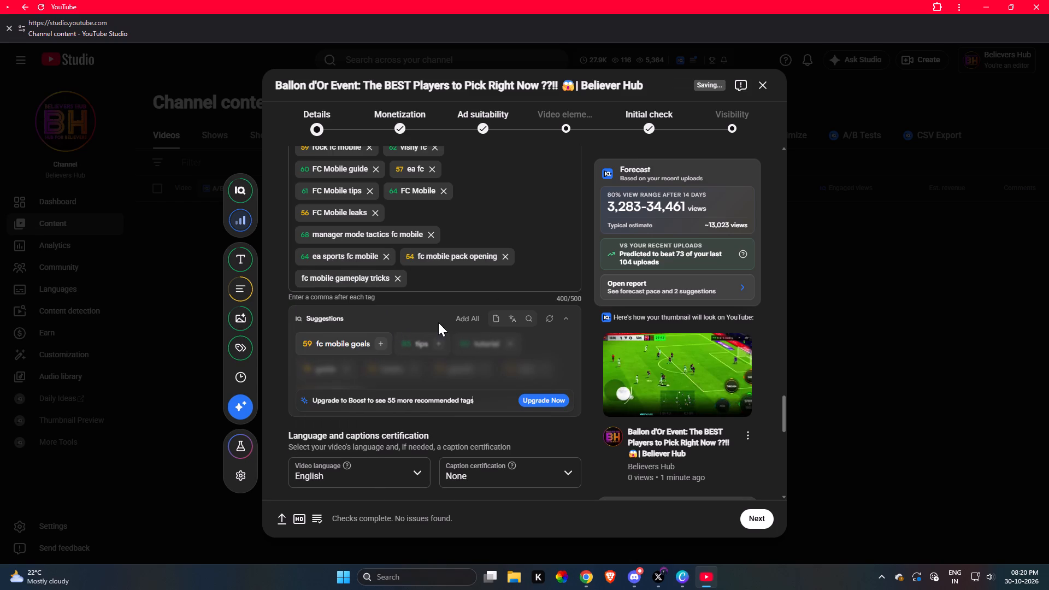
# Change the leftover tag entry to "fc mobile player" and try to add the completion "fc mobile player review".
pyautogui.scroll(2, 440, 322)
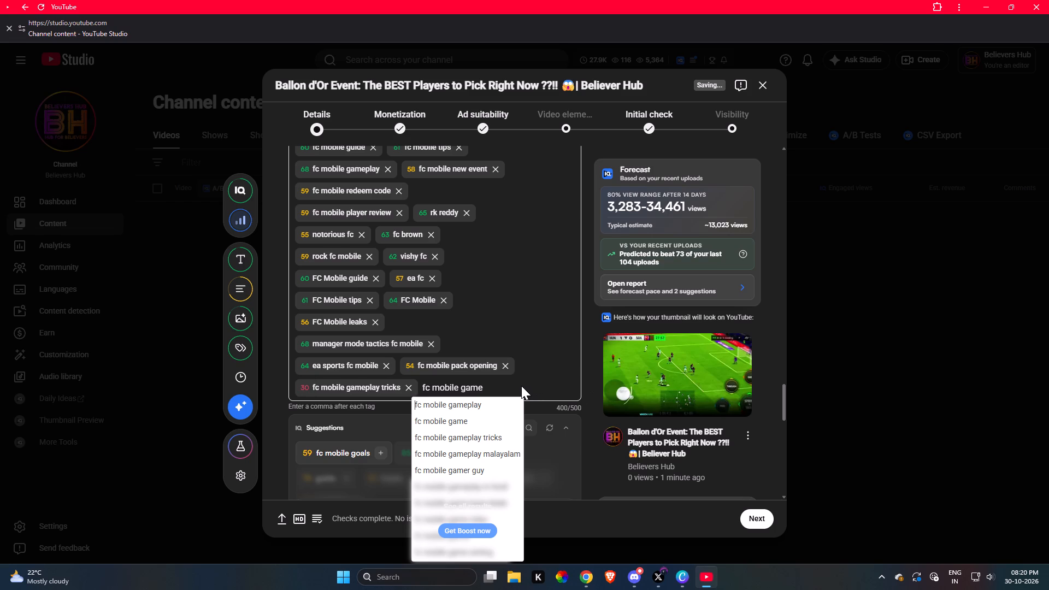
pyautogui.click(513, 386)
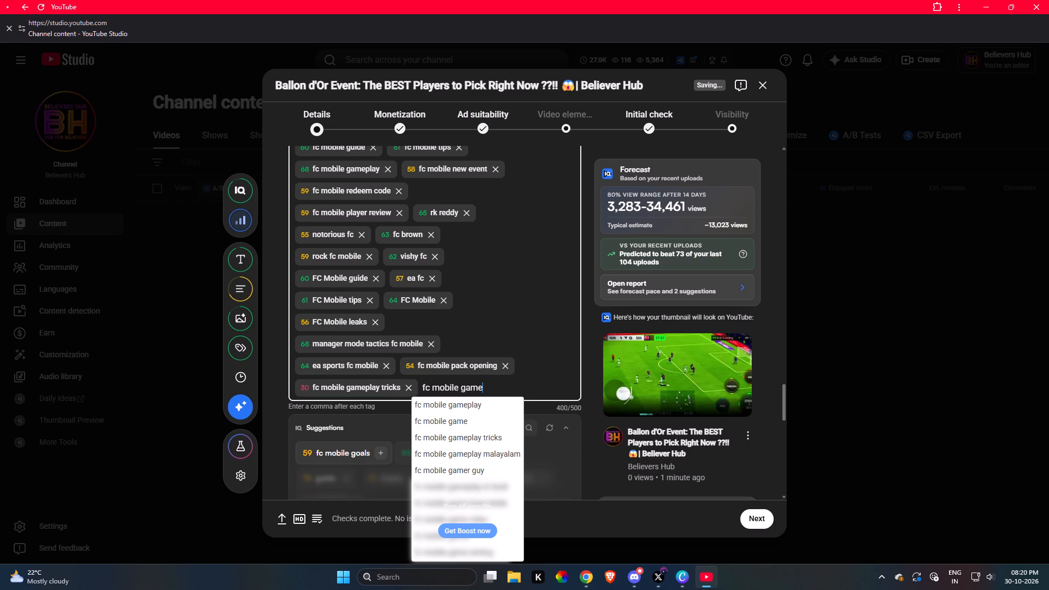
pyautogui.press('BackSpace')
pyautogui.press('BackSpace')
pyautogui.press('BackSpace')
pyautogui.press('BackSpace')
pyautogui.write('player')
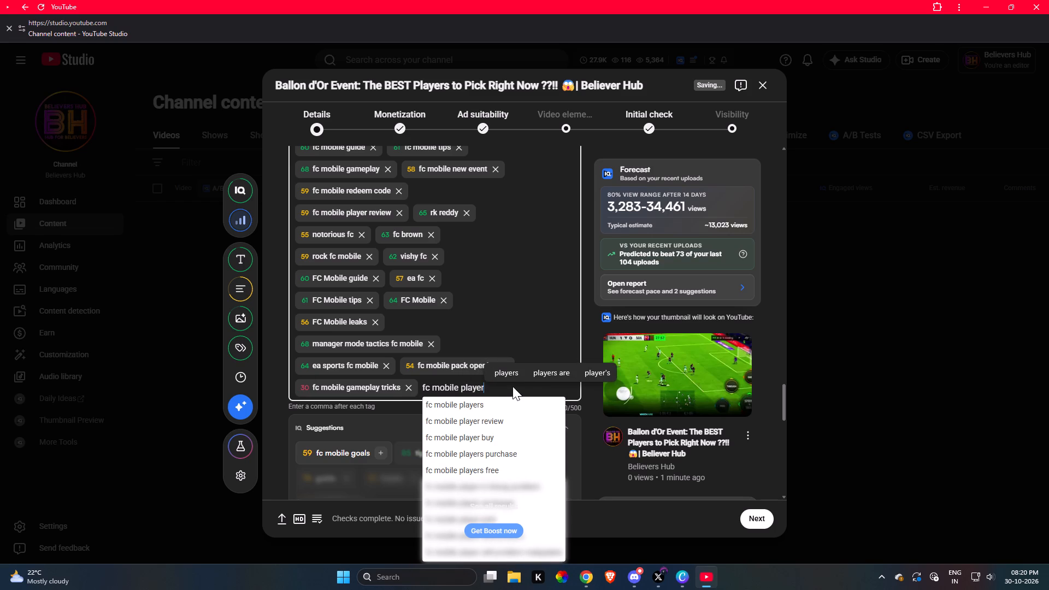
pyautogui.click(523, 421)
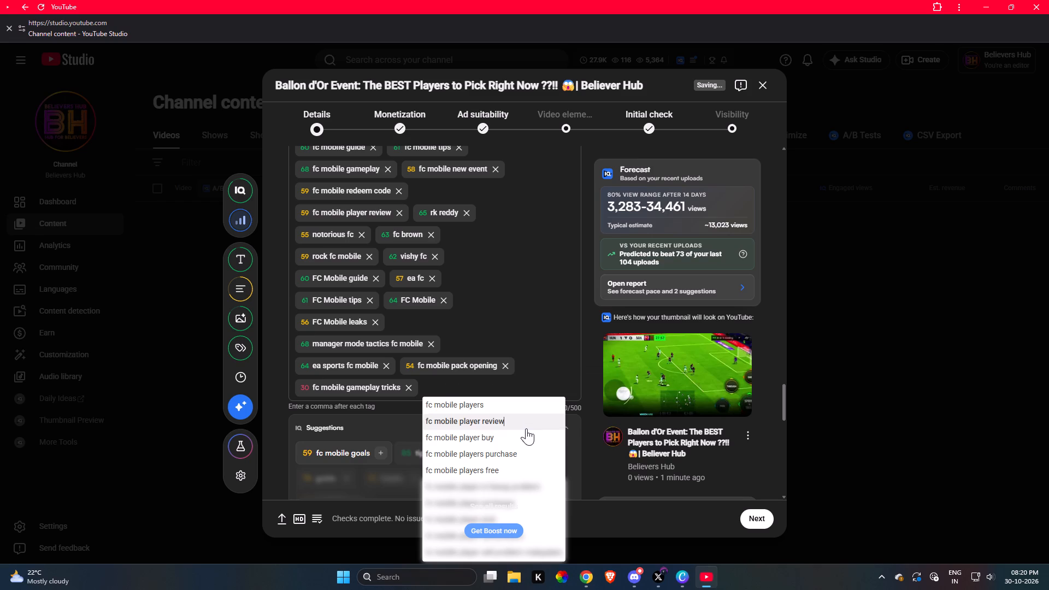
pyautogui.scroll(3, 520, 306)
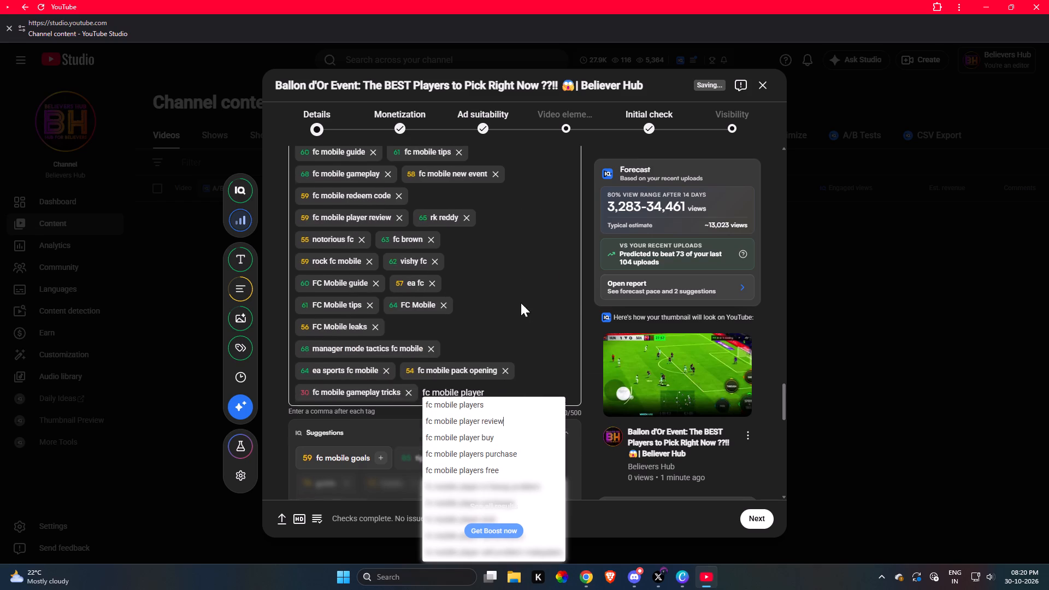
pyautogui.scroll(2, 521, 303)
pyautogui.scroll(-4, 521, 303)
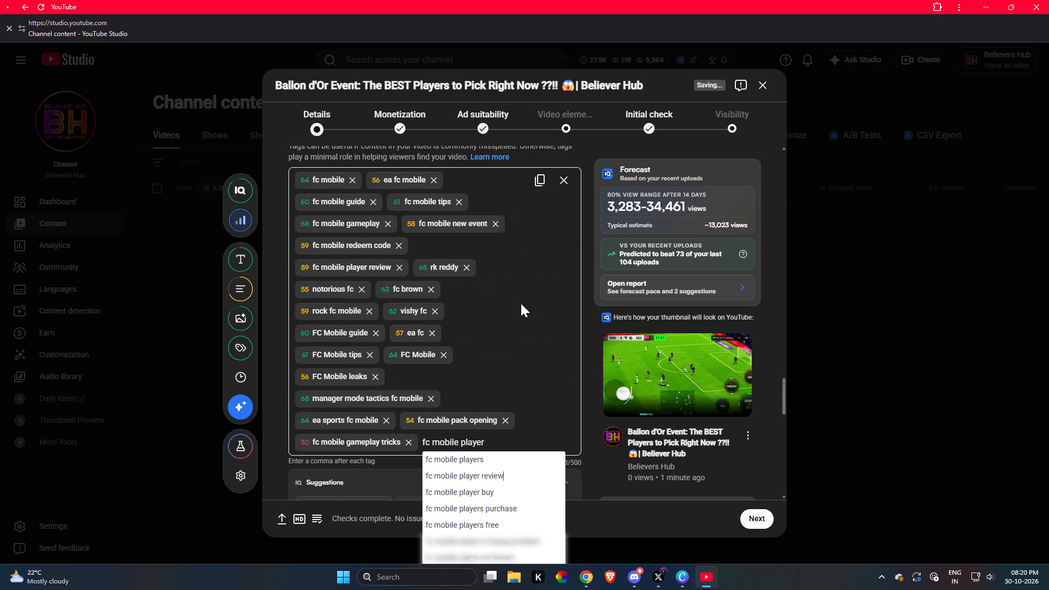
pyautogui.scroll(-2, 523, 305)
# Replace "player" with "ballon" in the tag entry and add the completion "fc mobile ballon d'or event".
pyautogui.click(510, 327)
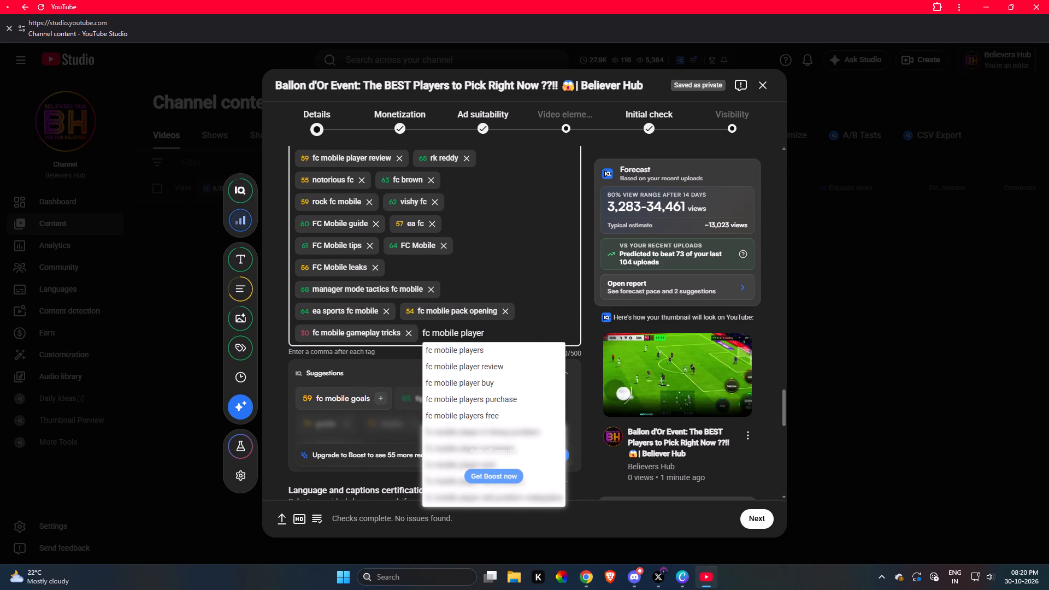
pyautogui.press('BackSpace')
pyautogui.press('BackSpace')
pyautogui.press('BackSpace')
pyautogui.press('BackSpace')
pyautogui.press('BackSpace')
pyautogui.press('BackSpace')
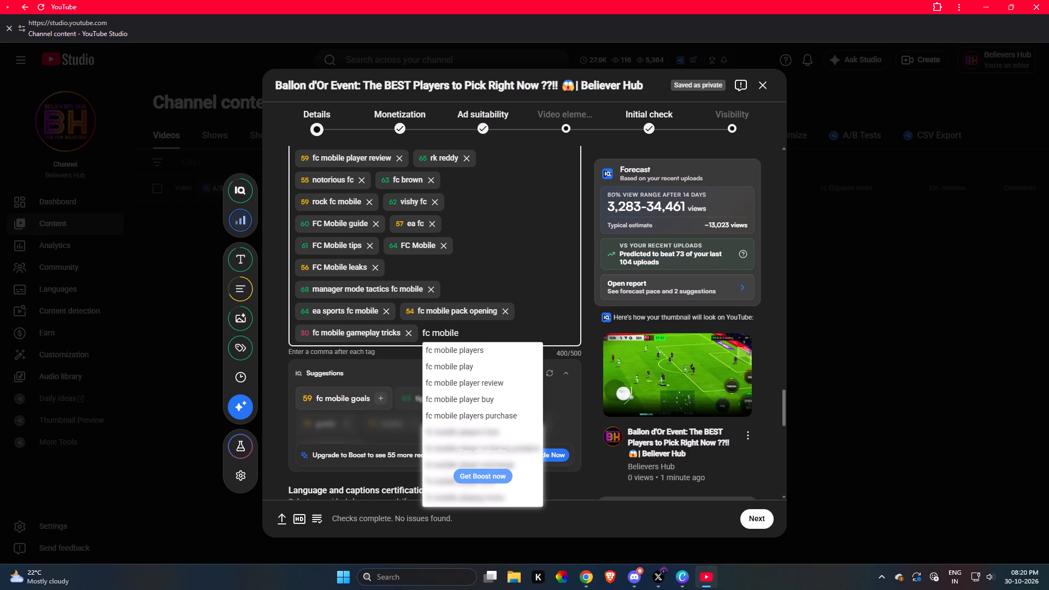
pyautogui.write('ballon')
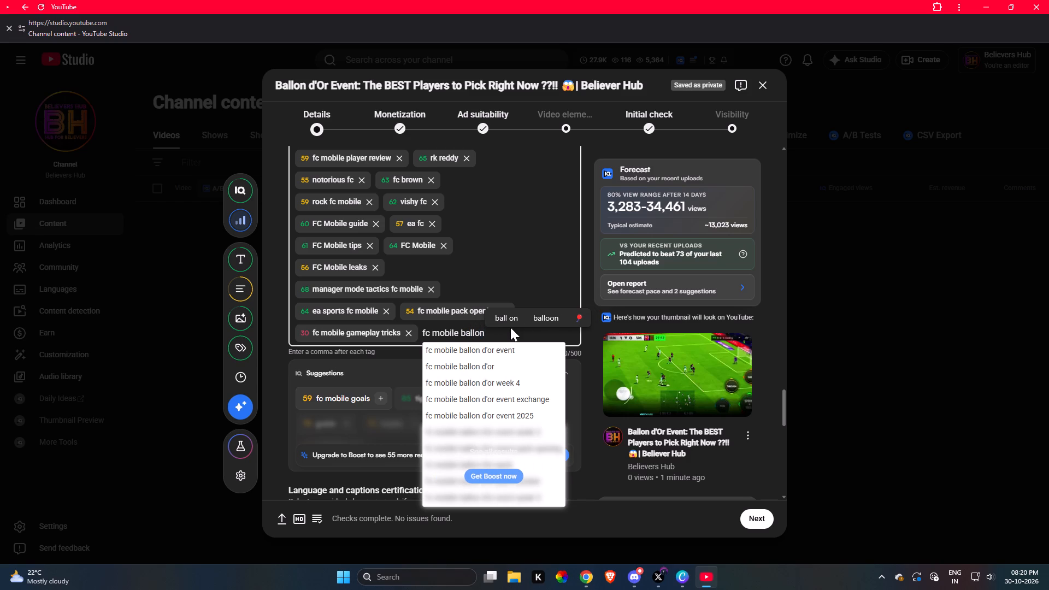
pyautogui.click(520, 353)
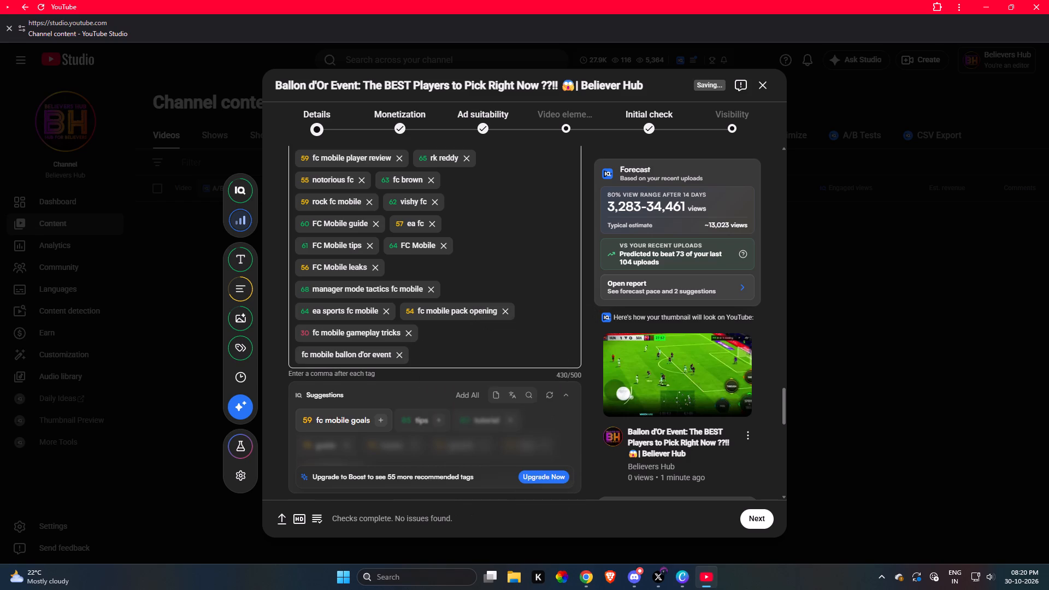
# Start another tag with "fc mobile bal" and add the completion "fc mobile ballon d'or week 4".
pyautogui.click(480, 357)
pyautogui.write('fc')
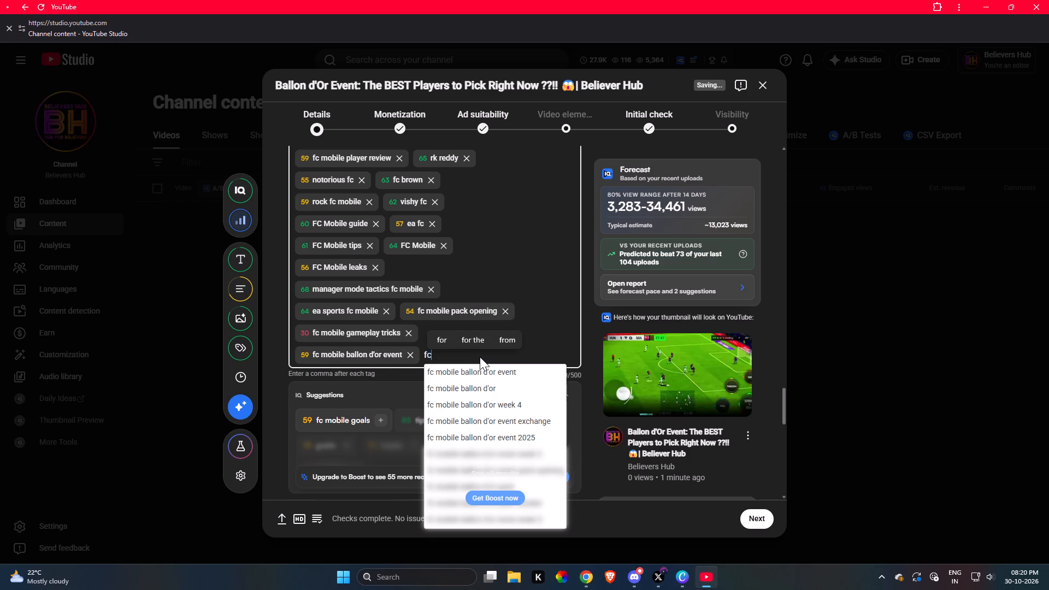
pyautogui.click(494, 371)
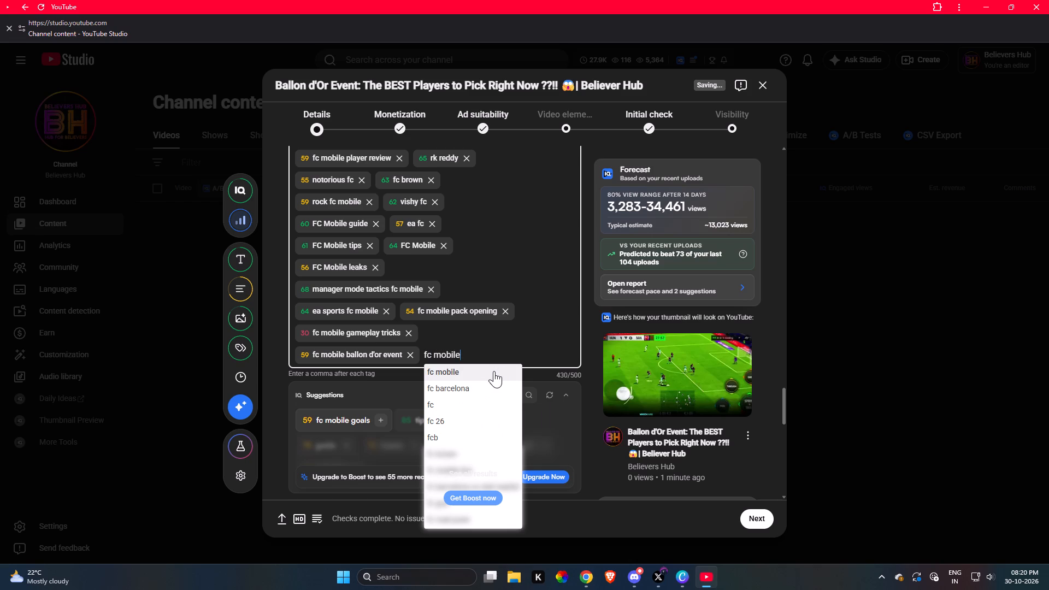
pyautogui.click(491, 355)
pyautogui.press('space')
pyautogui.write('mobi')
pyautogui.write('le ba')
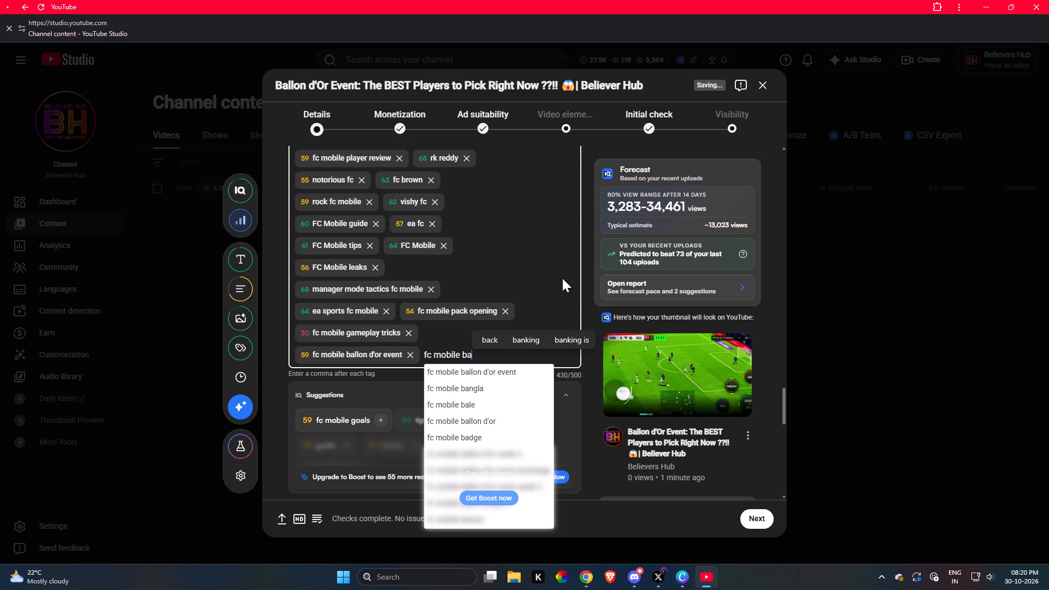
pyautogui.press('l')
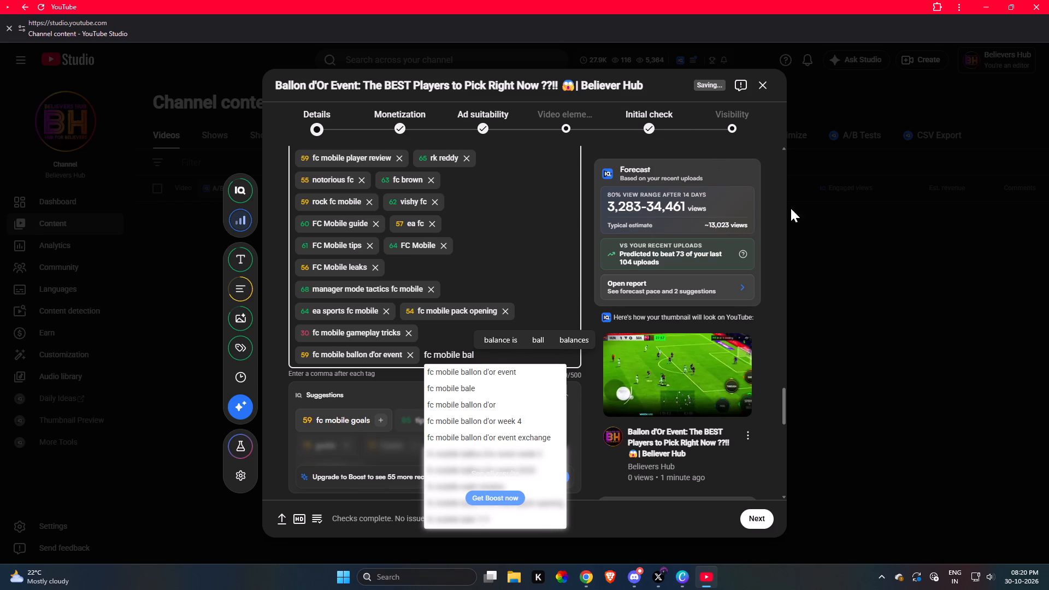
pyautogui.click(529, 423)
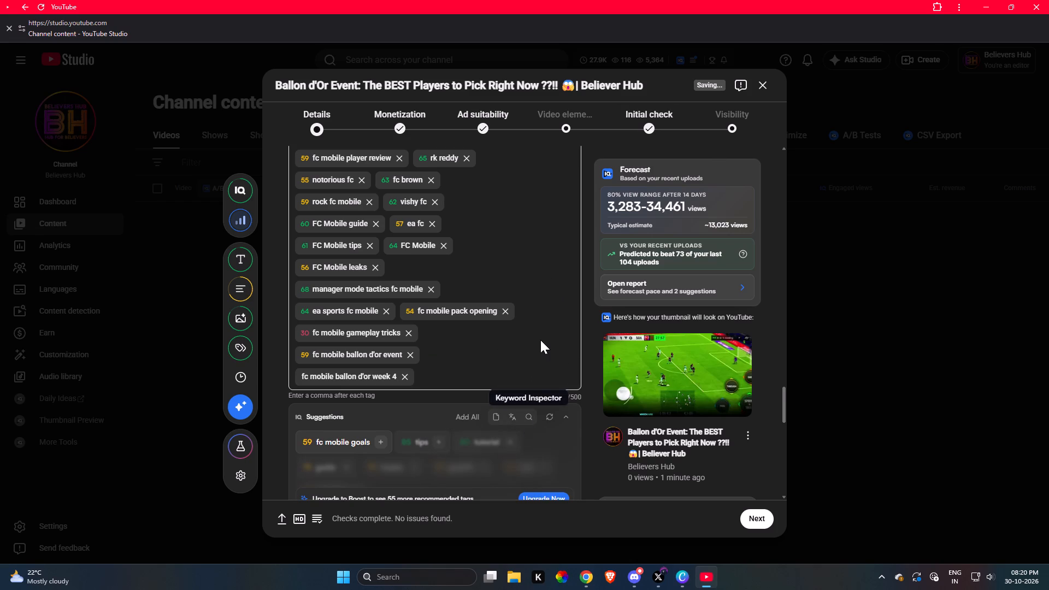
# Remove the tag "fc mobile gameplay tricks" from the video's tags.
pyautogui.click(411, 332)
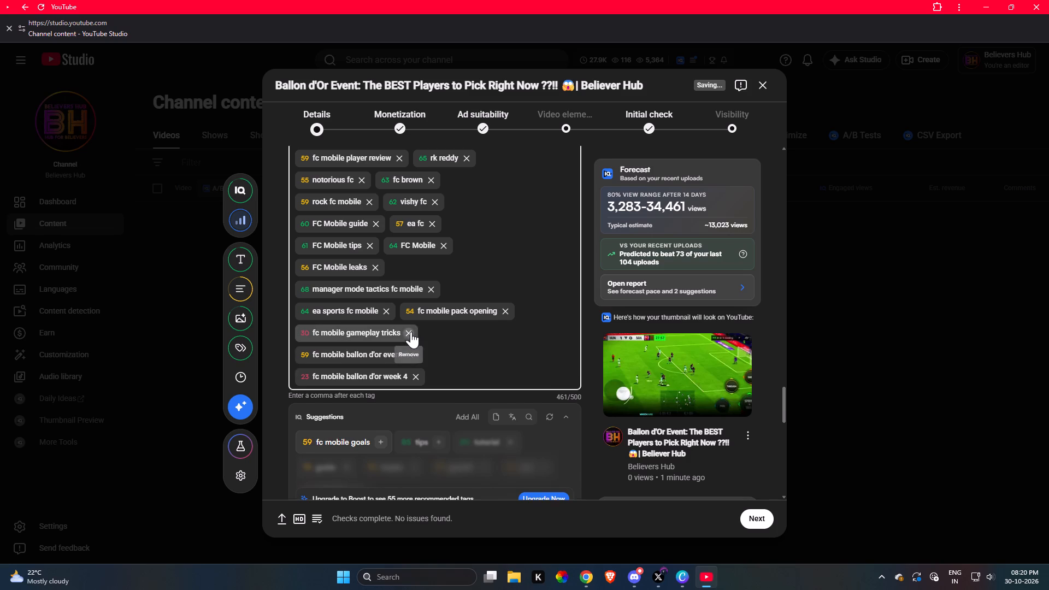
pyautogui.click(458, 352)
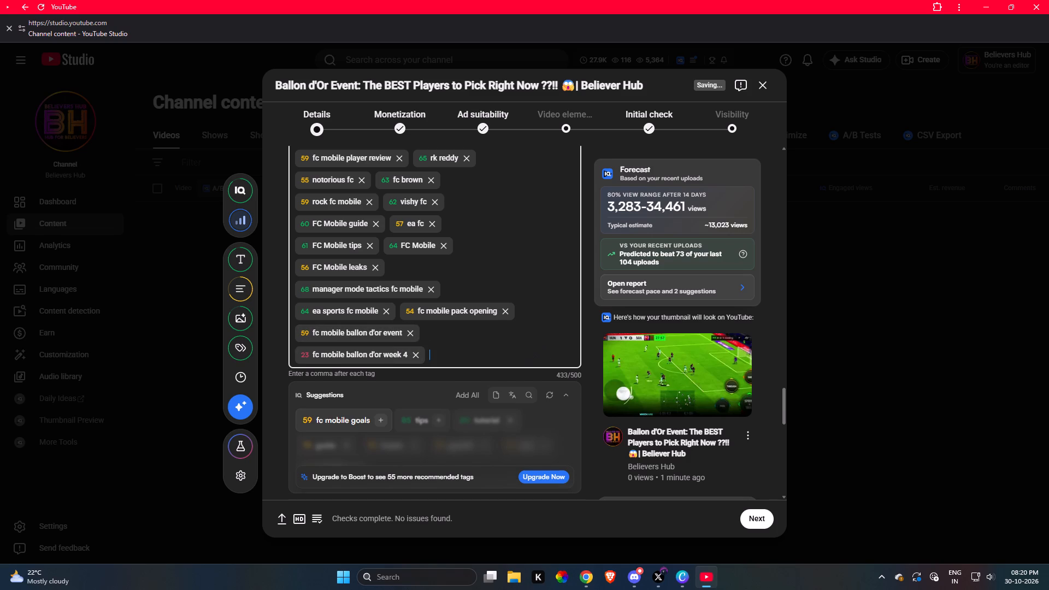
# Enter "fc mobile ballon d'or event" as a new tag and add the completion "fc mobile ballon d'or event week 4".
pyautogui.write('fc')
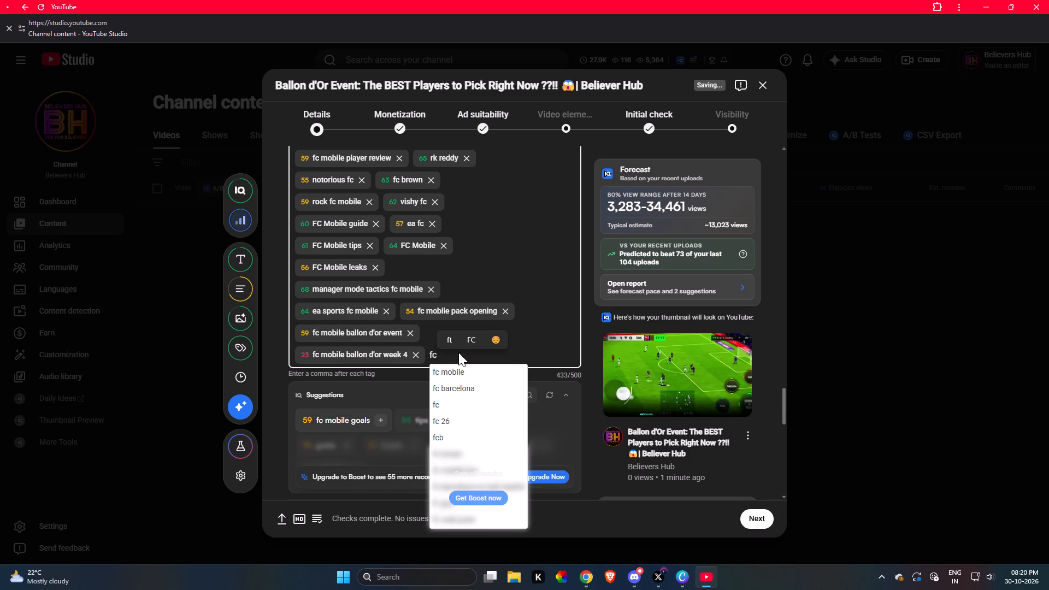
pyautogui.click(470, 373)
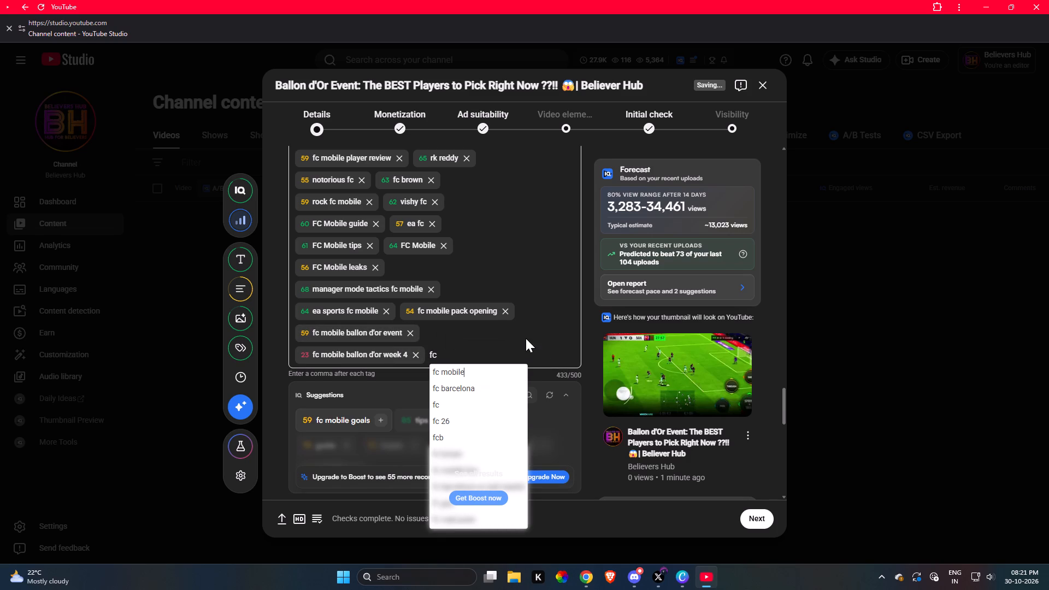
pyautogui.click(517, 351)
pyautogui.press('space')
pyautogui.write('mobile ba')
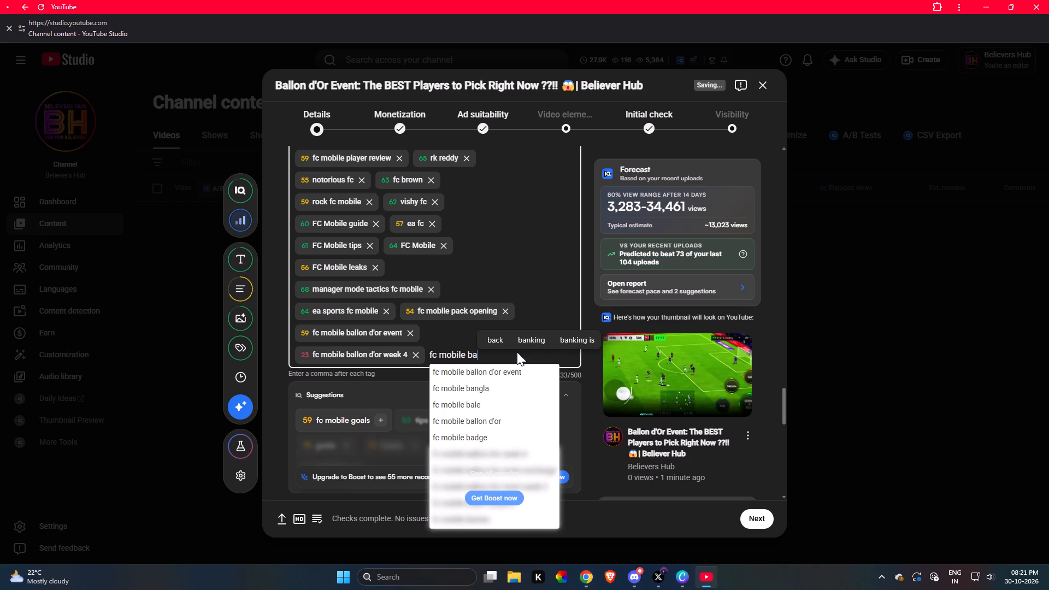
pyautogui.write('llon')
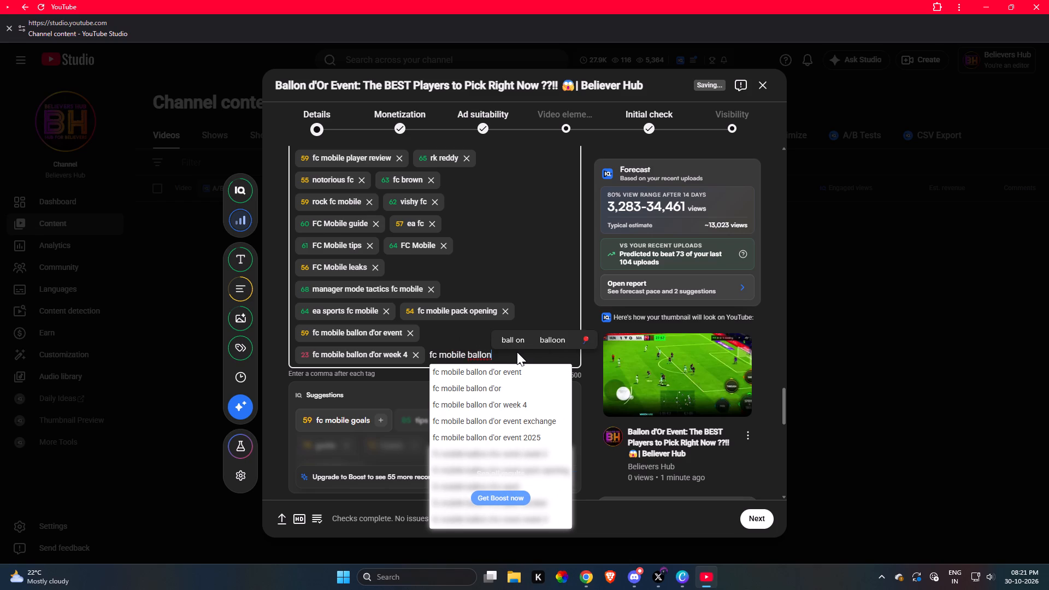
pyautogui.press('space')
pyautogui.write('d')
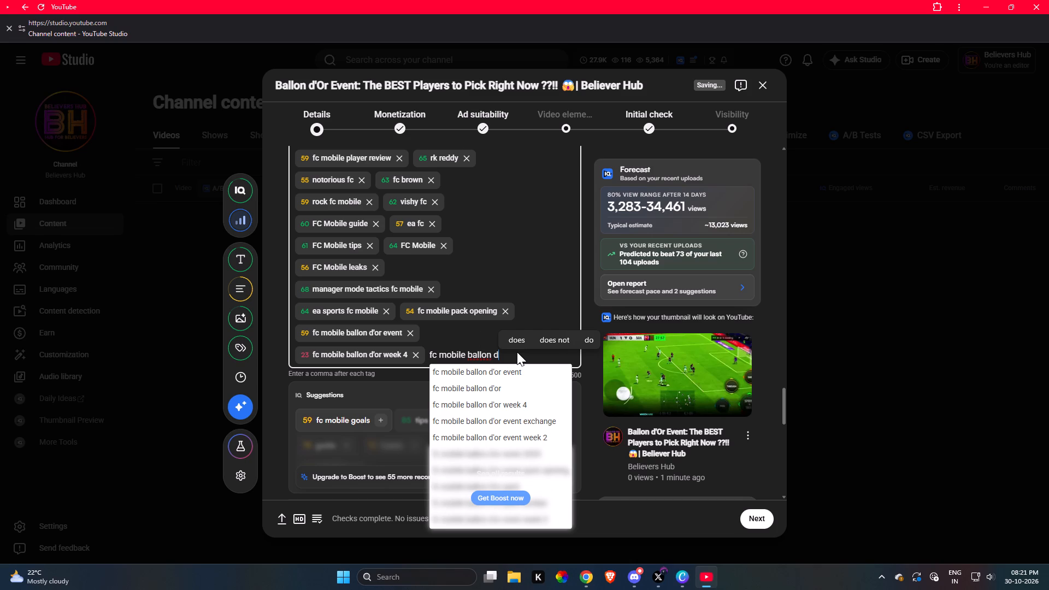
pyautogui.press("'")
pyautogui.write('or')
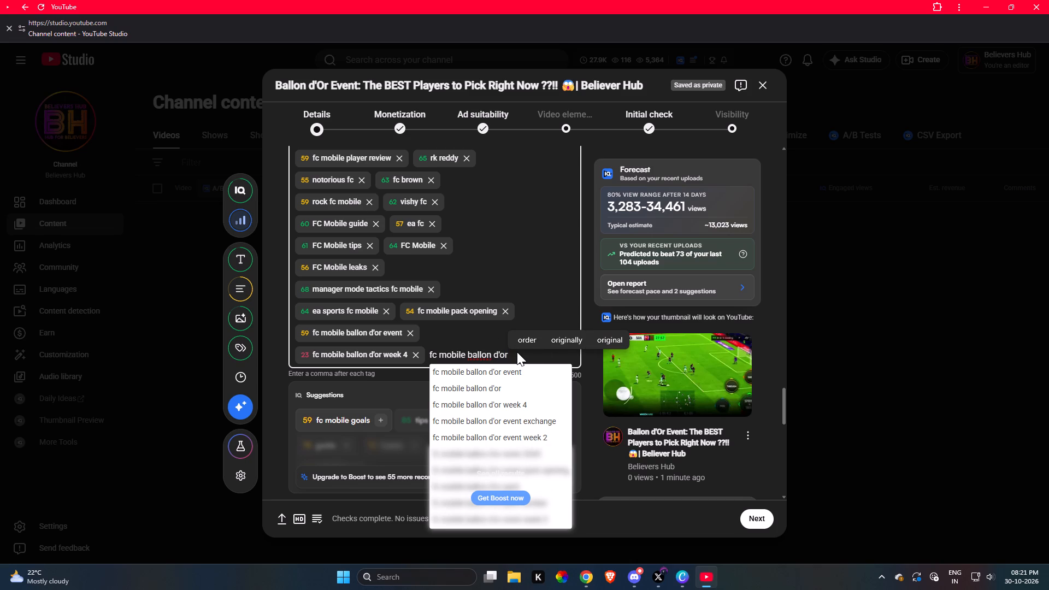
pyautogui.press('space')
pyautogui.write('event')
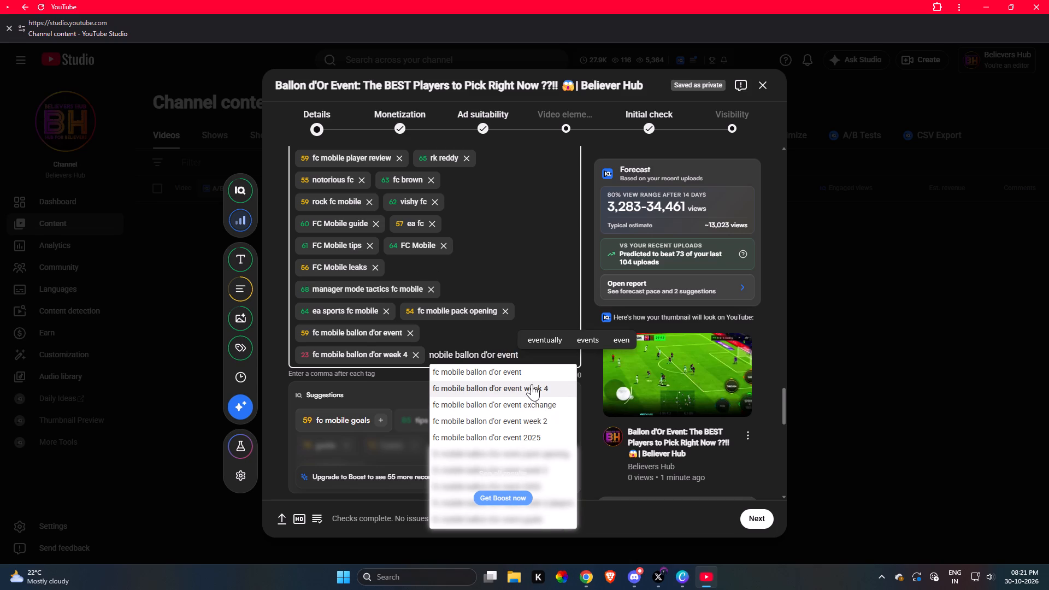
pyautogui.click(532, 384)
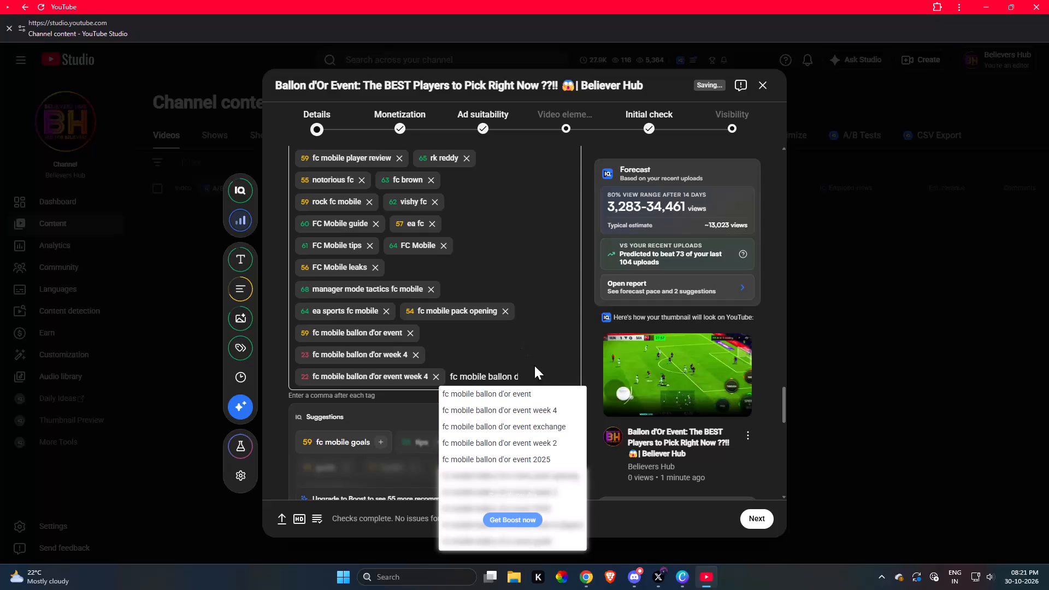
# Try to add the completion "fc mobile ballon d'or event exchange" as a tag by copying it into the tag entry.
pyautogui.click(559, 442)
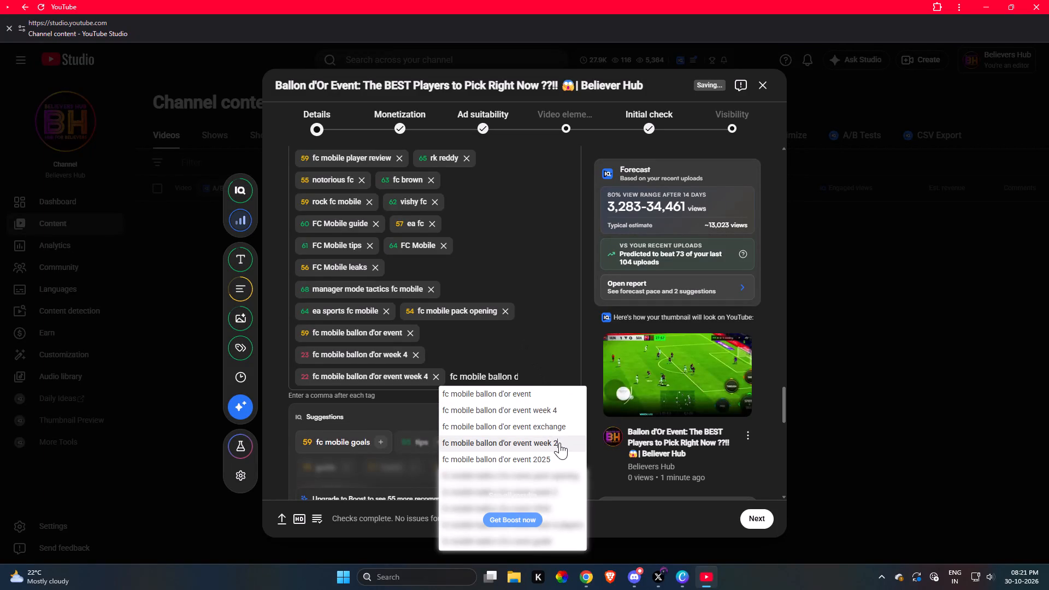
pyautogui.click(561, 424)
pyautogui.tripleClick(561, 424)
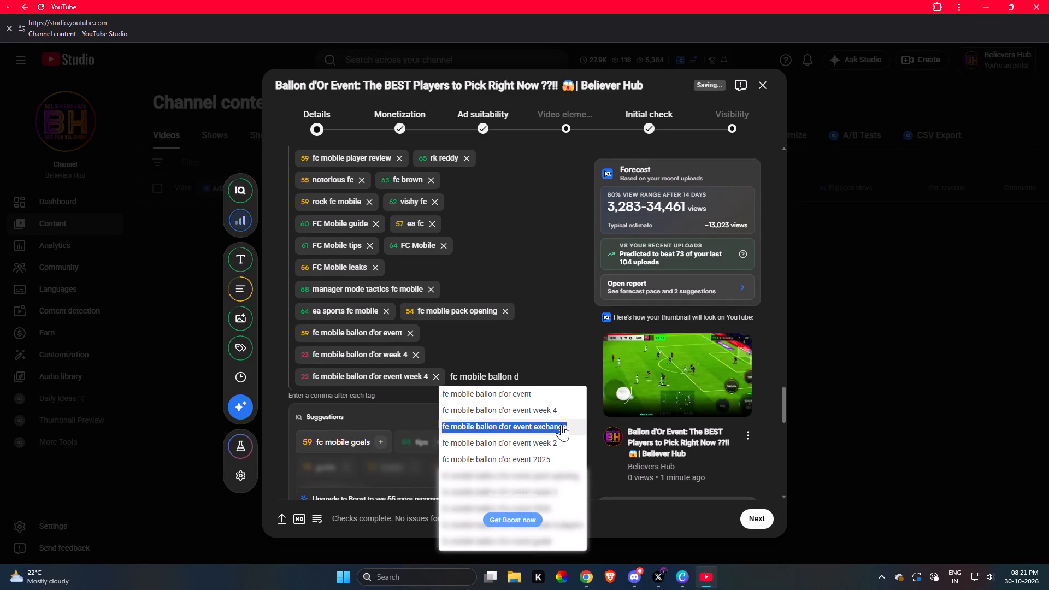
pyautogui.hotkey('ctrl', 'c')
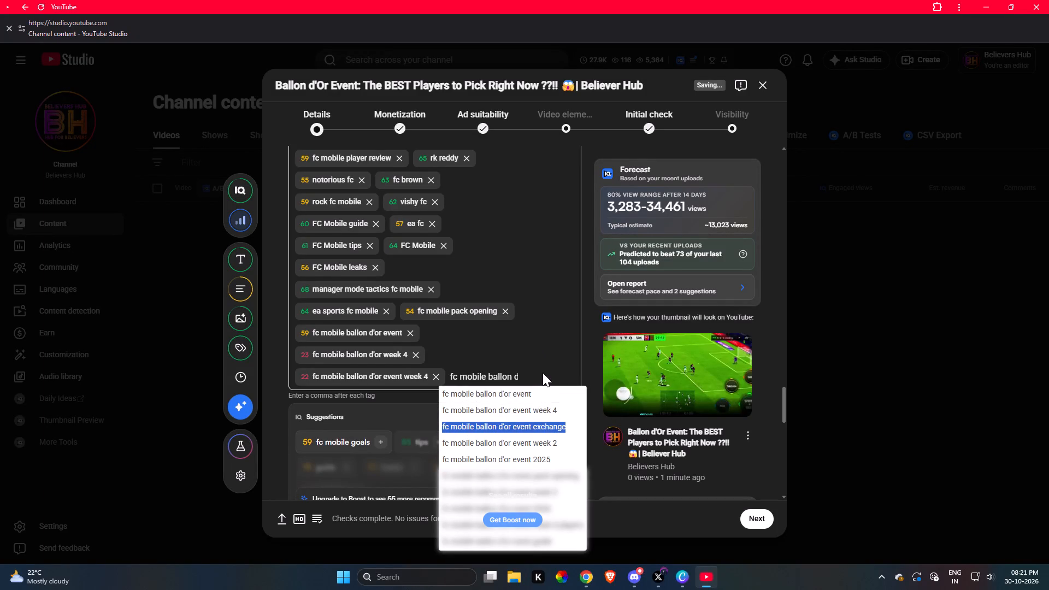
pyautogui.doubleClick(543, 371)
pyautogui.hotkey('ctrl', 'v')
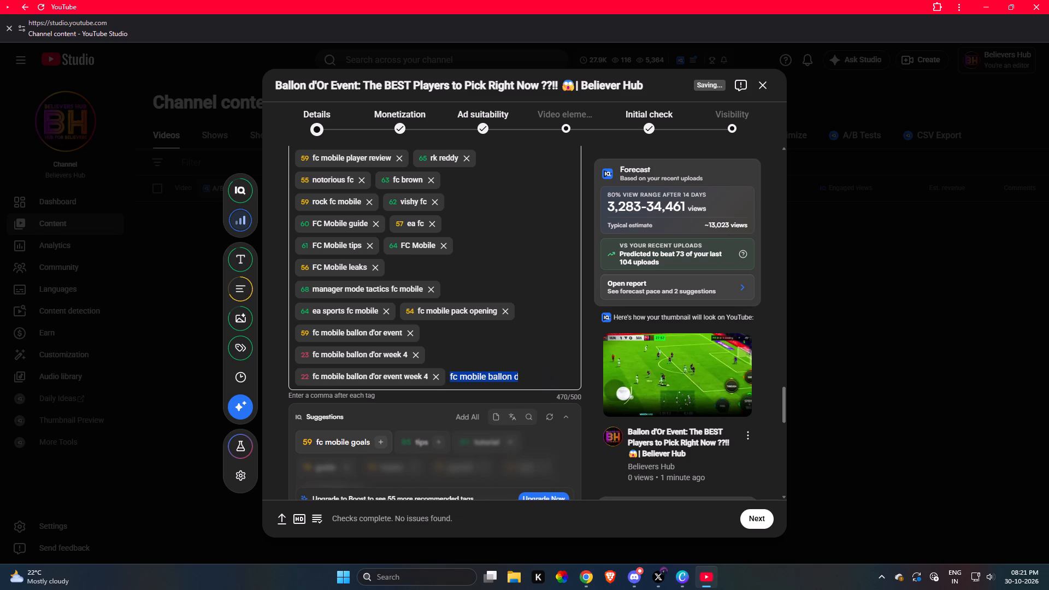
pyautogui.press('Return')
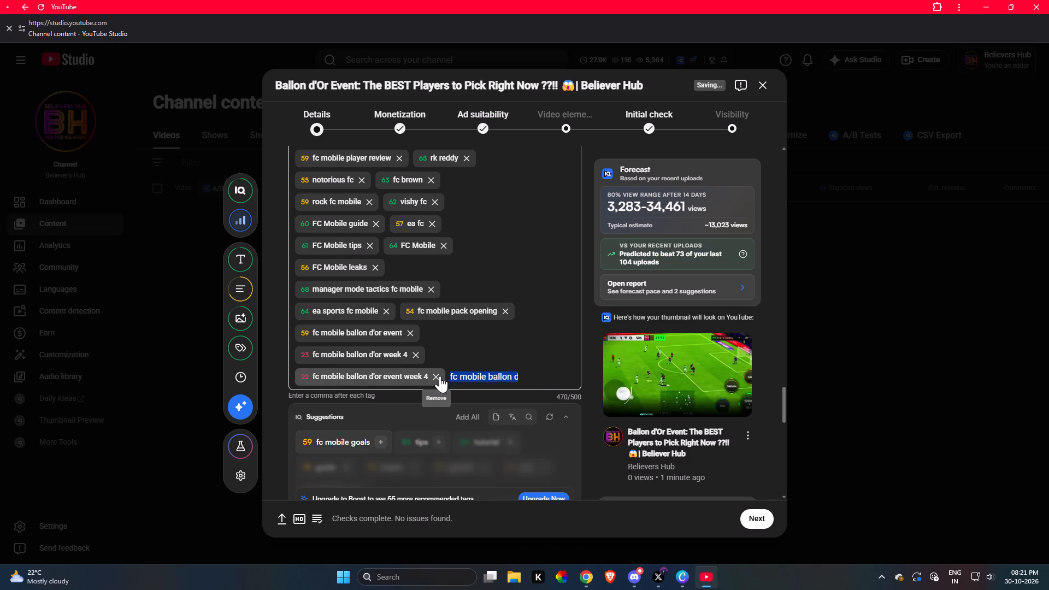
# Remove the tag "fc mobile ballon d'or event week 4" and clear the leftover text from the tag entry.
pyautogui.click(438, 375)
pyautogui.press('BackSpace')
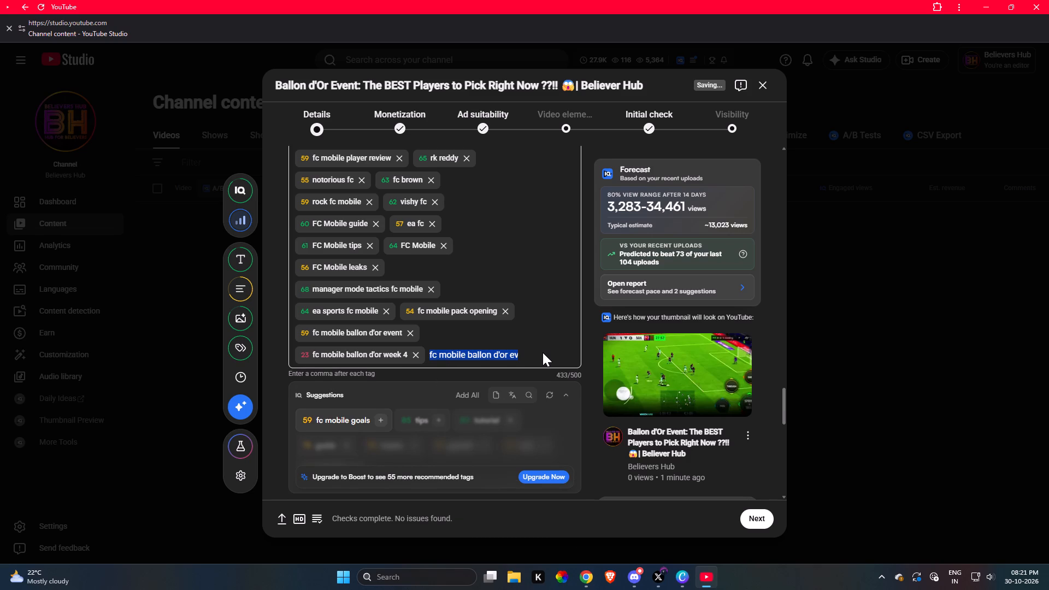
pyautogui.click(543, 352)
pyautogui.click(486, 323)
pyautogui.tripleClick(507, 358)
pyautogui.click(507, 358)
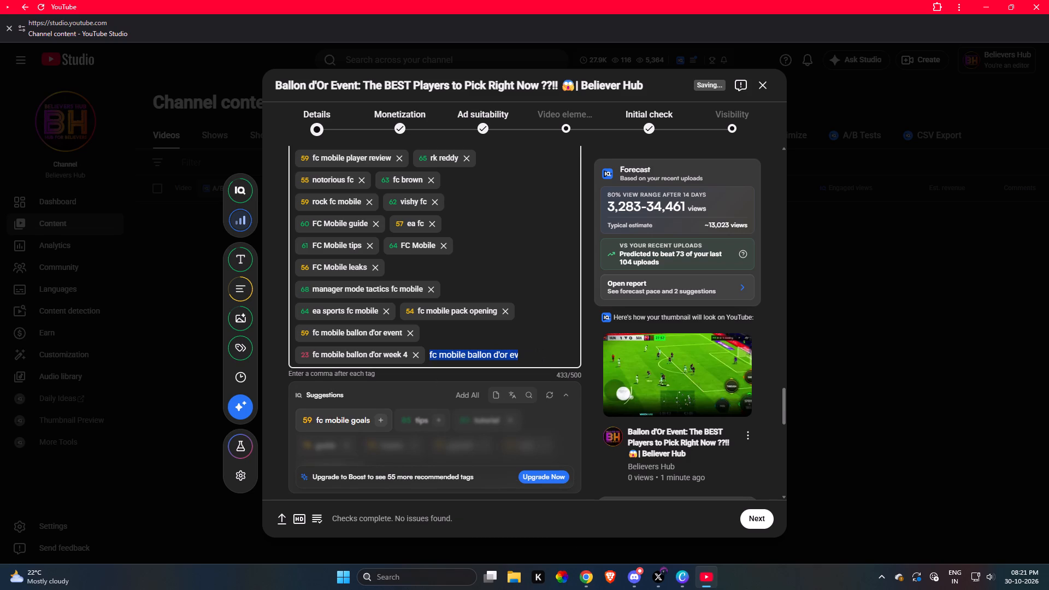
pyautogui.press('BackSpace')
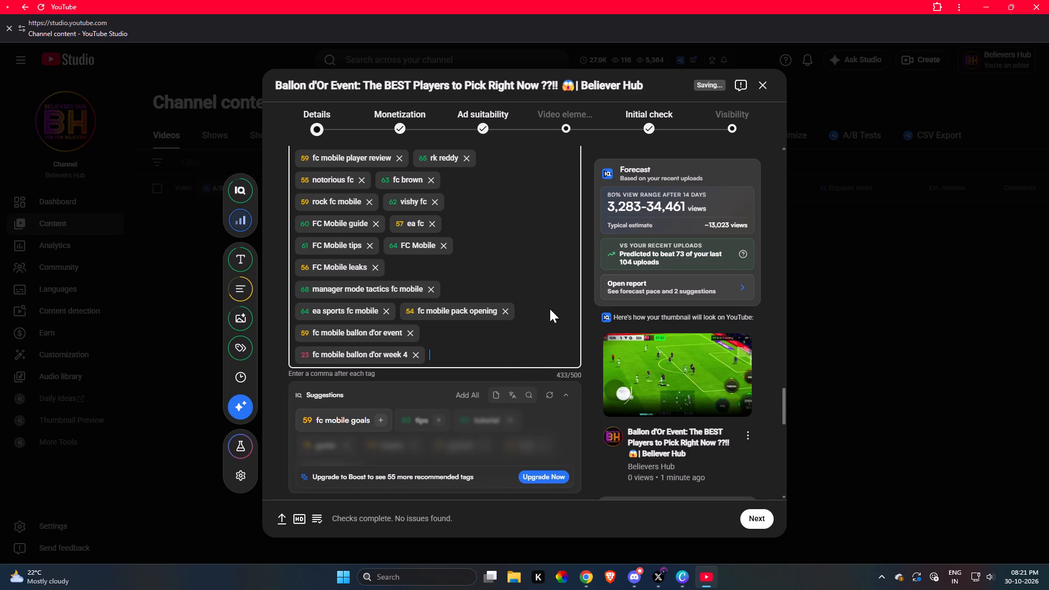
# Switch to Canva and add the orange curved arrow from the uploaded images to the page 6 thumbnail.
pyautogui.scroll(20, 551, 306)
pyautogui.scroll(6, 551, 306)
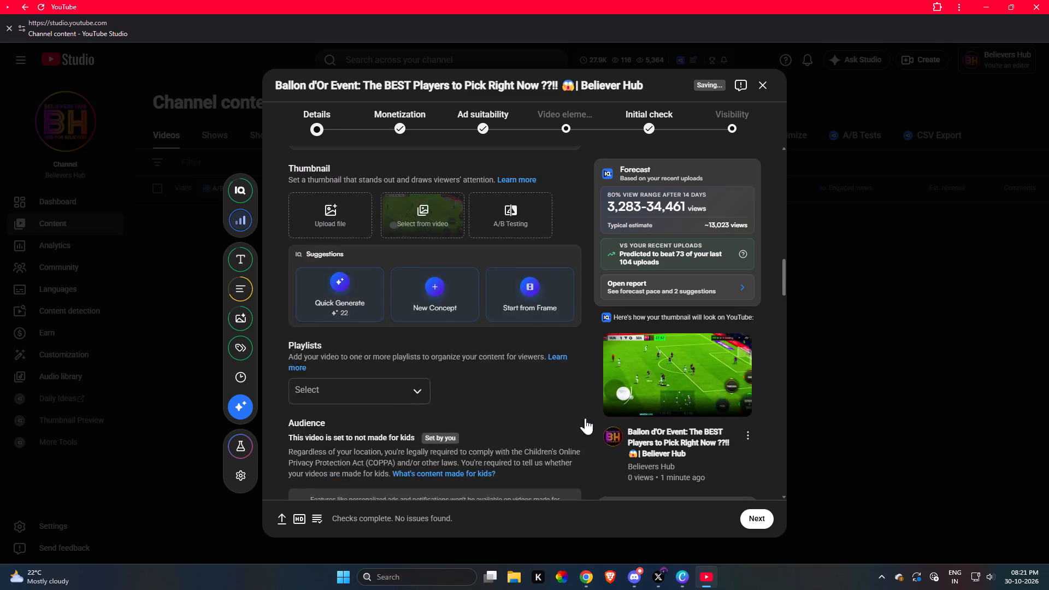
pyautogui.scroll(18, 585, 418)
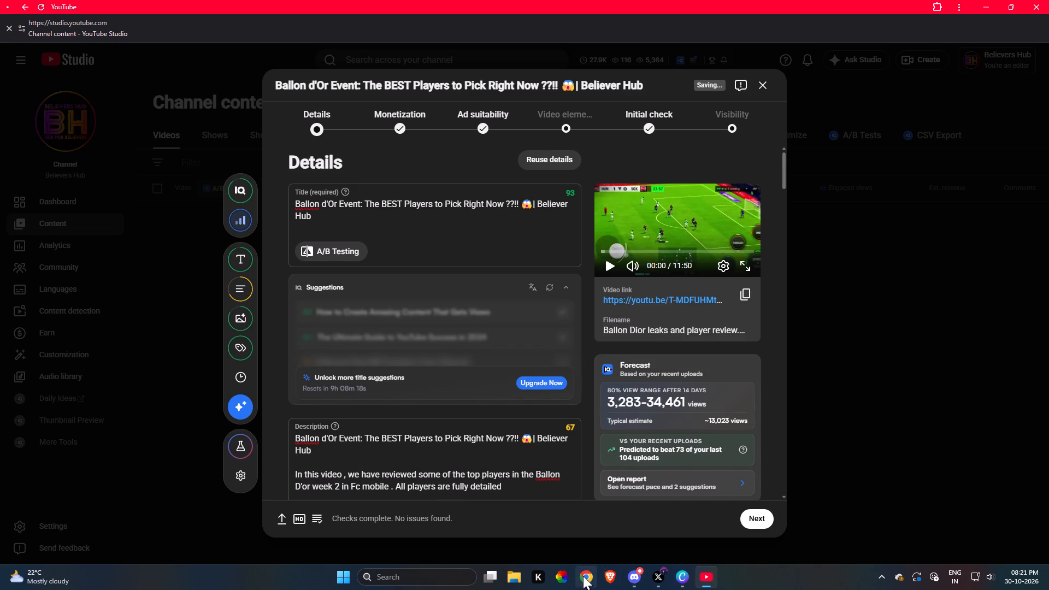
pyautogui.click(676, 583)
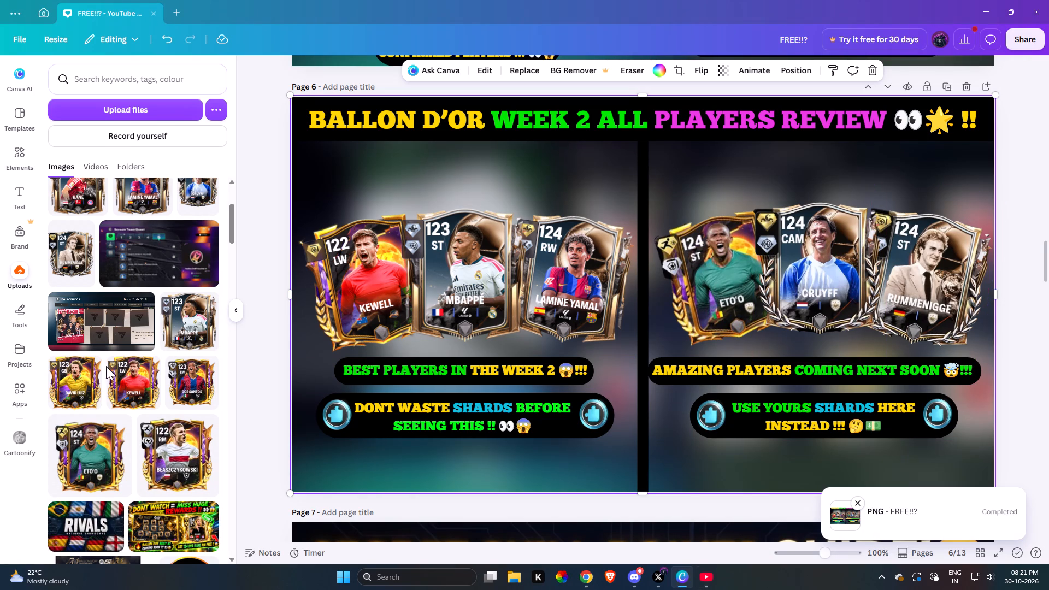
pyautogui.scroll(8, 106, 366)
pyautogui.scroll(-19, 139, 374)
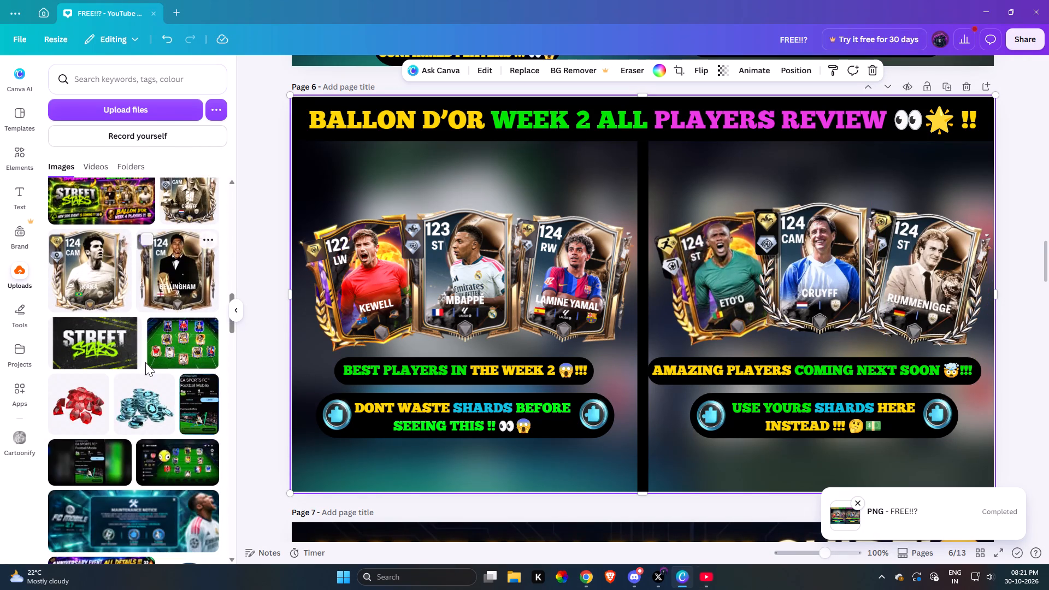
pyautogui.scroll(-4, 146, 363)
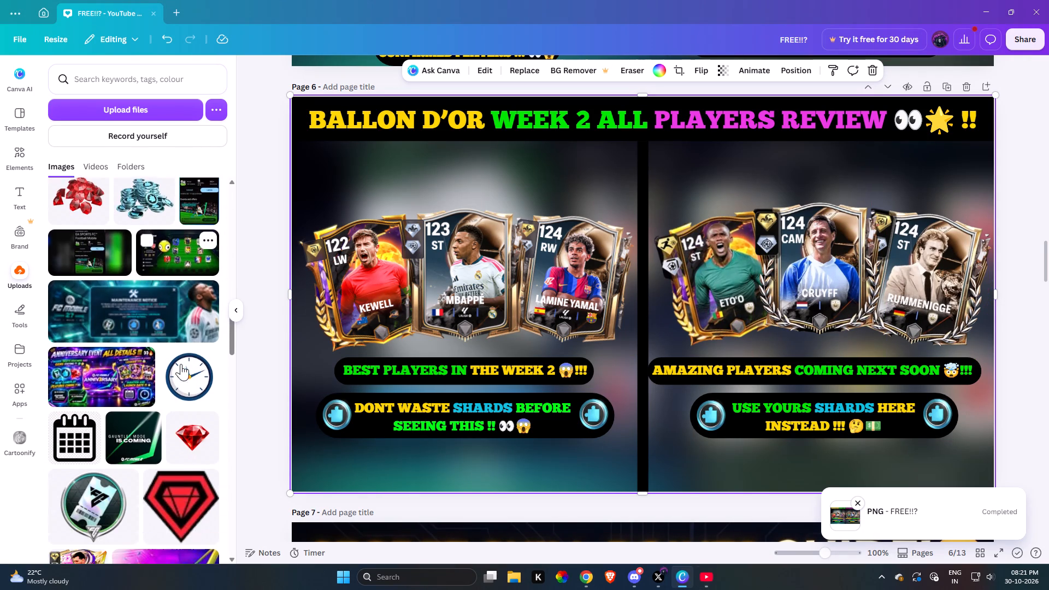
pyautogui.scroll(-7, 181, 364)
pyautogui.scroll(2, 180, 361)
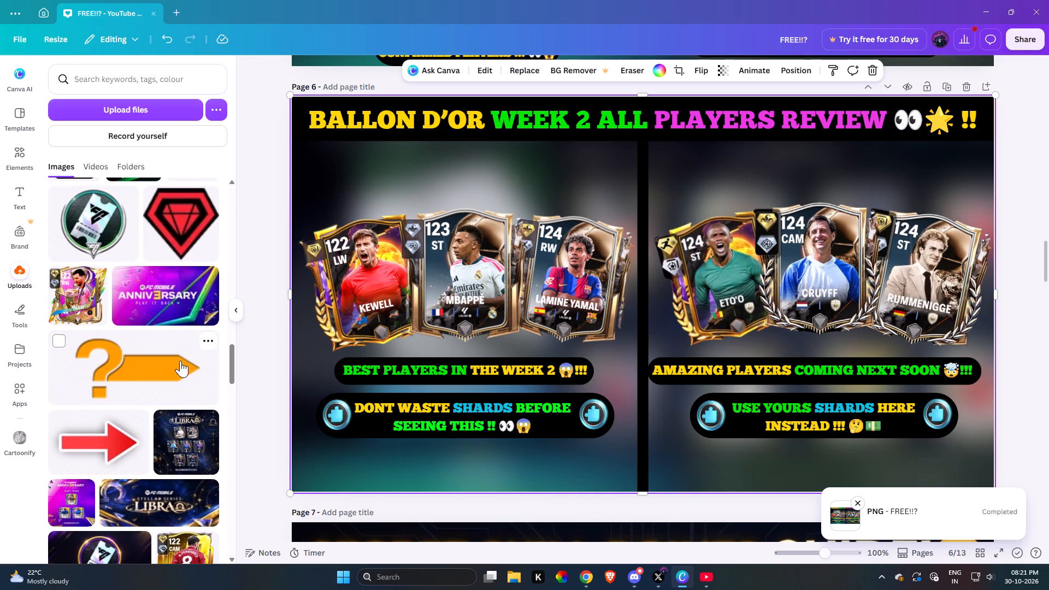
pyautogui.scroll(-16, 118, 437)
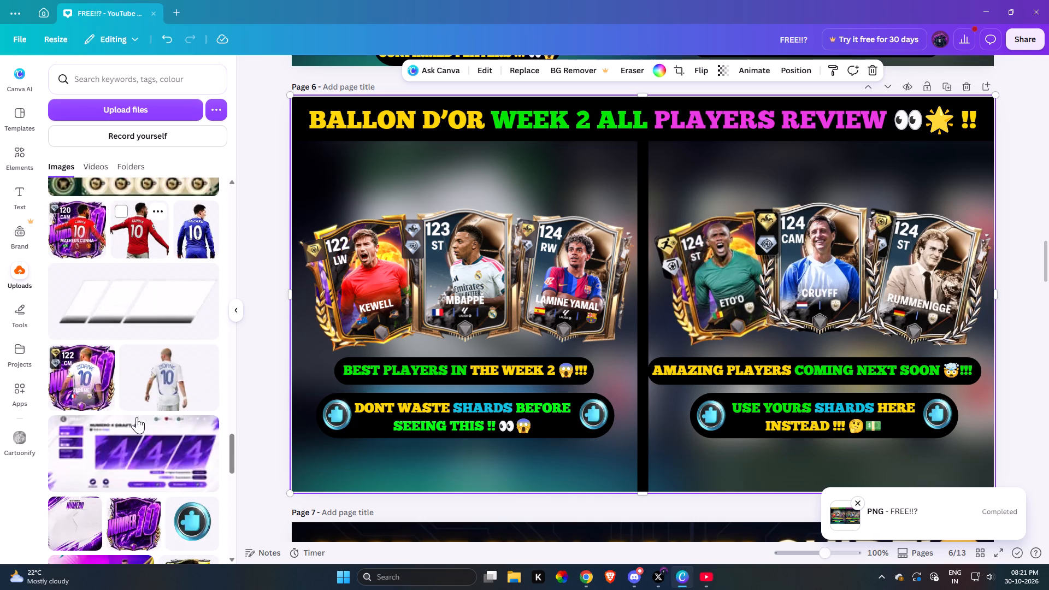
pyautogui.scroll(-16, 137, 417)
pyautogui.scroll(-5, 149, 408)
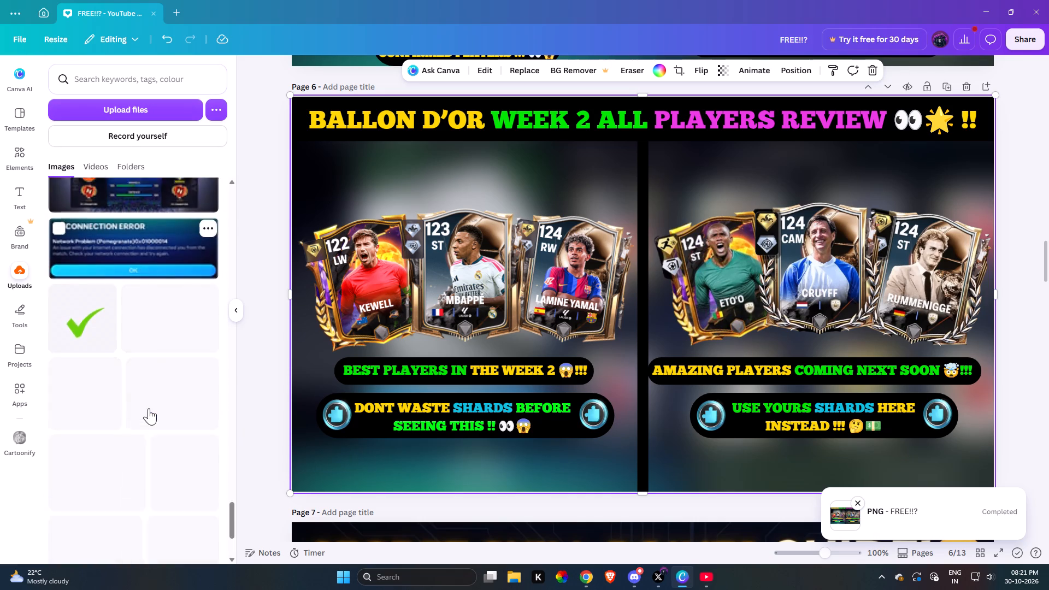
pyautogui.scroll(-8, 171, 280)
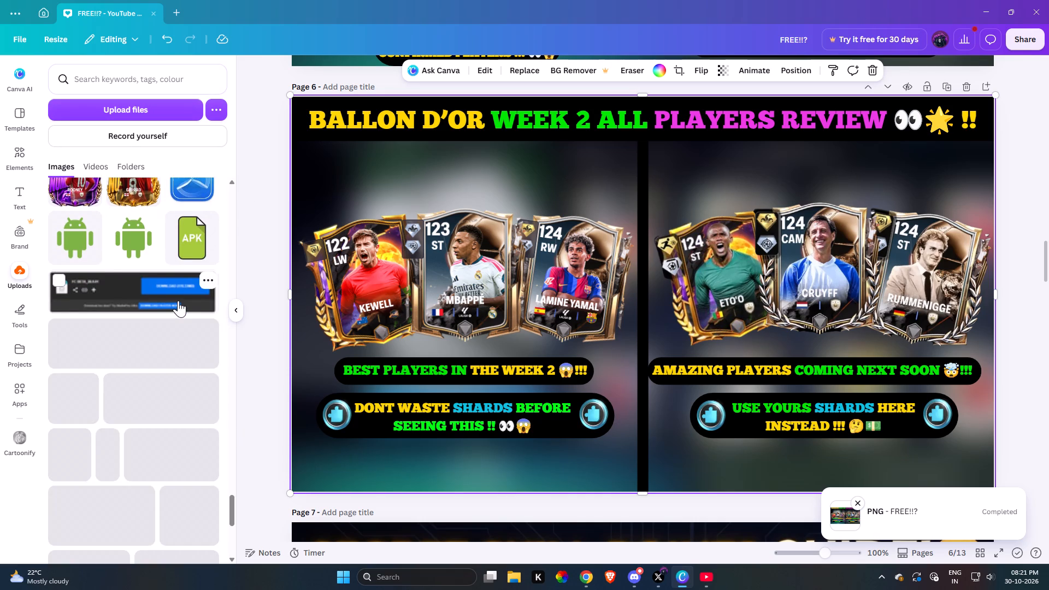
pyautogui.scroll(-13, 178, 300)
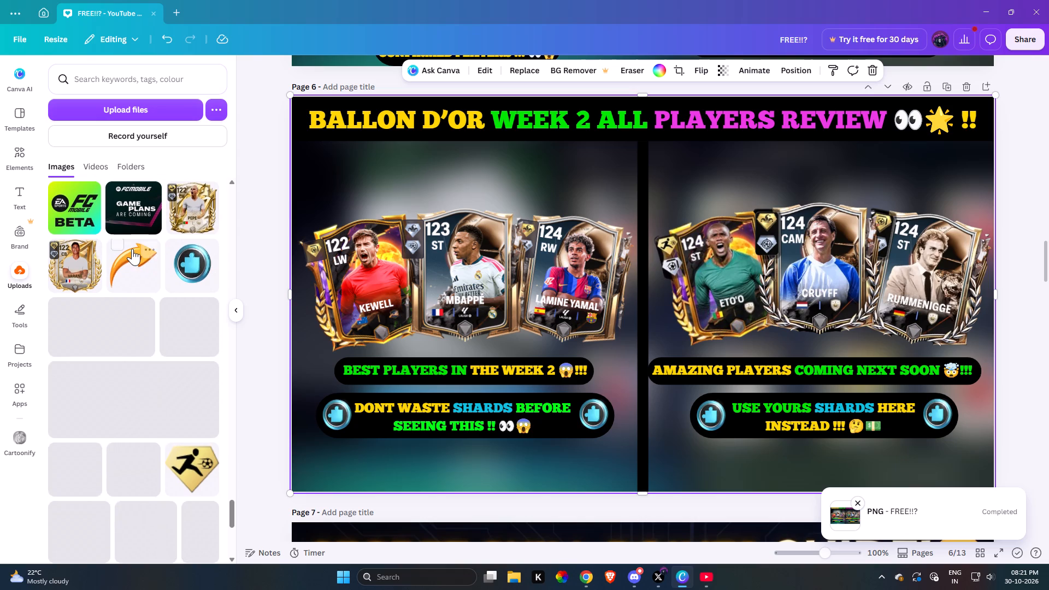
pyautogui.click(133, 248)
# Move the orange curved arrow into the empty space directly above the Cruyff card on page 6.
pyautogui.moveTo(635, 313); pyautogui.dragTo(795, 210)
pyautogui.click(815, 205)
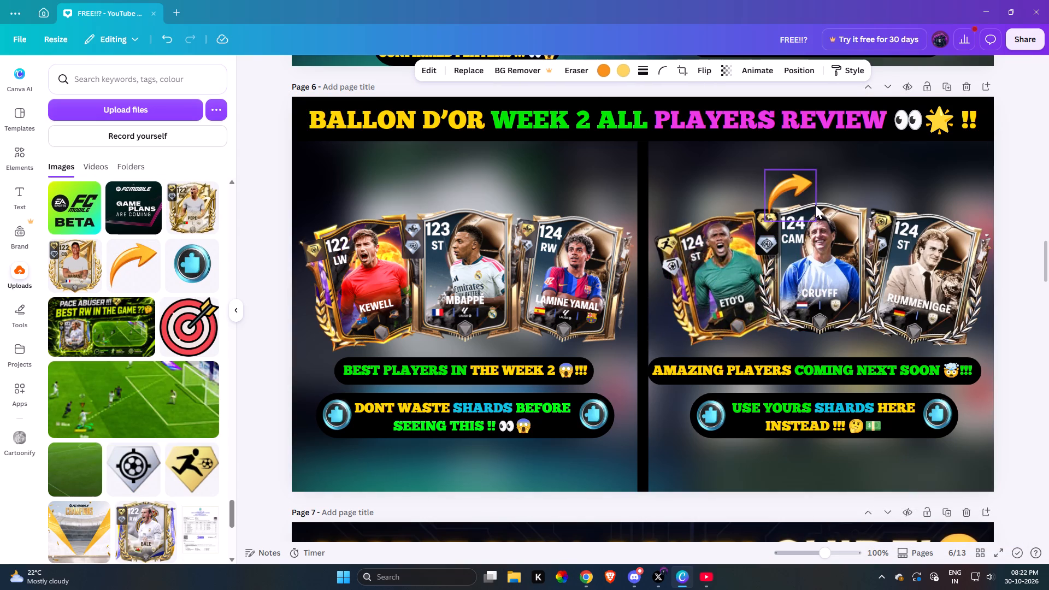
pyautogui.moveTo(814, 181); pyautogui.dragTo(724, 147)
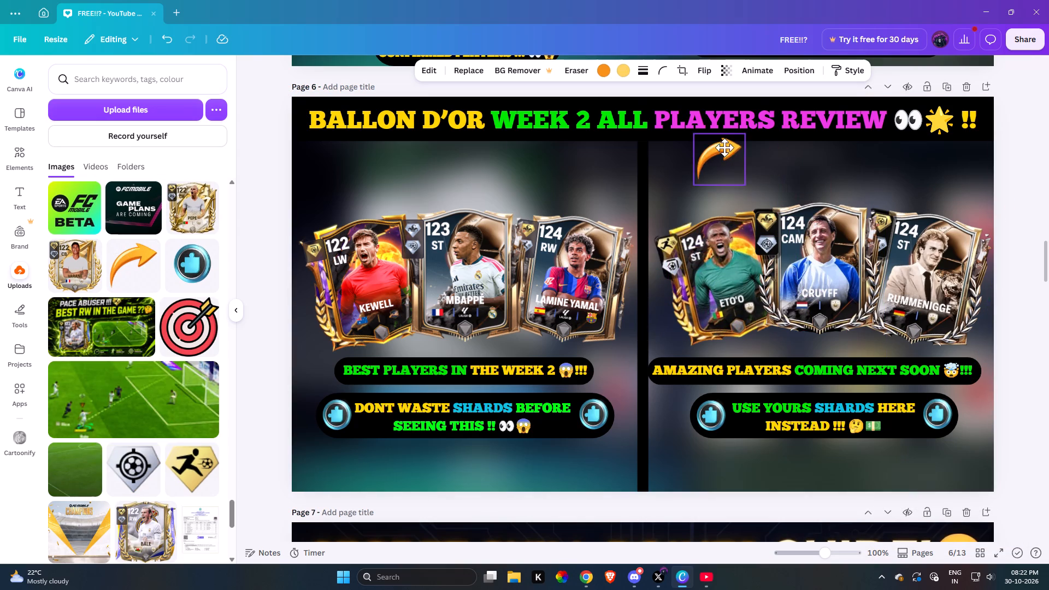
pyautogui.moveTo(724, 147); pyautogui.dragTo(704, 147)
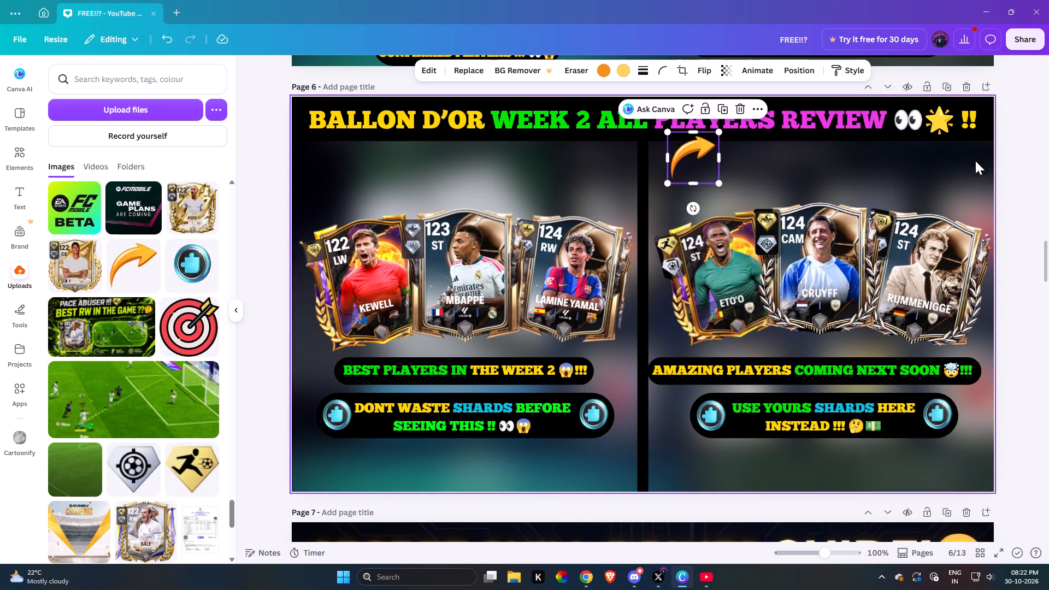
pyautogui.moveTo(970, 190); pyautogui.dragTo(696, 256)
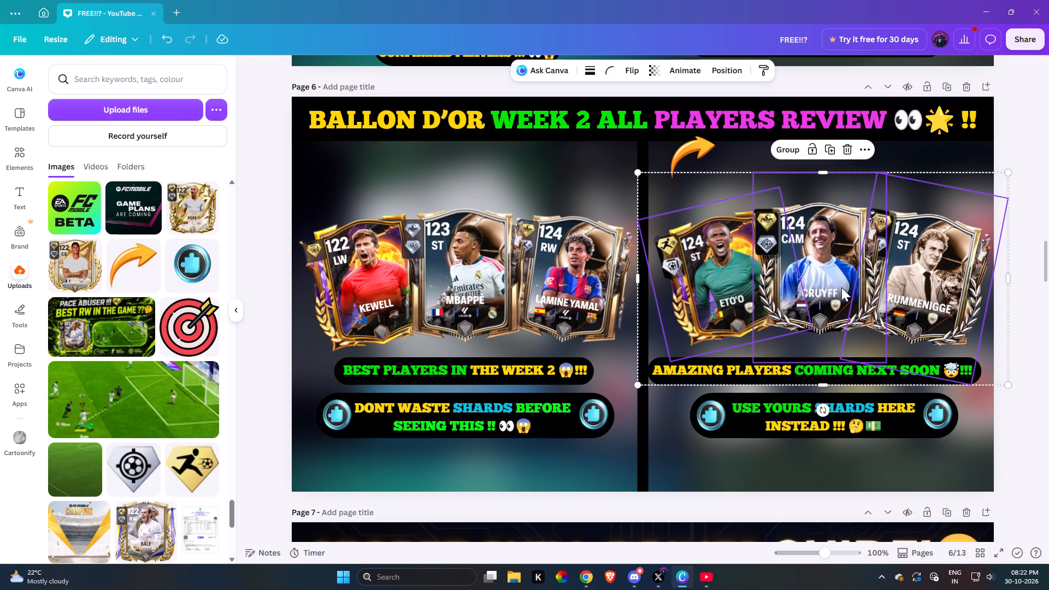
pyautogui.click(688, 148)
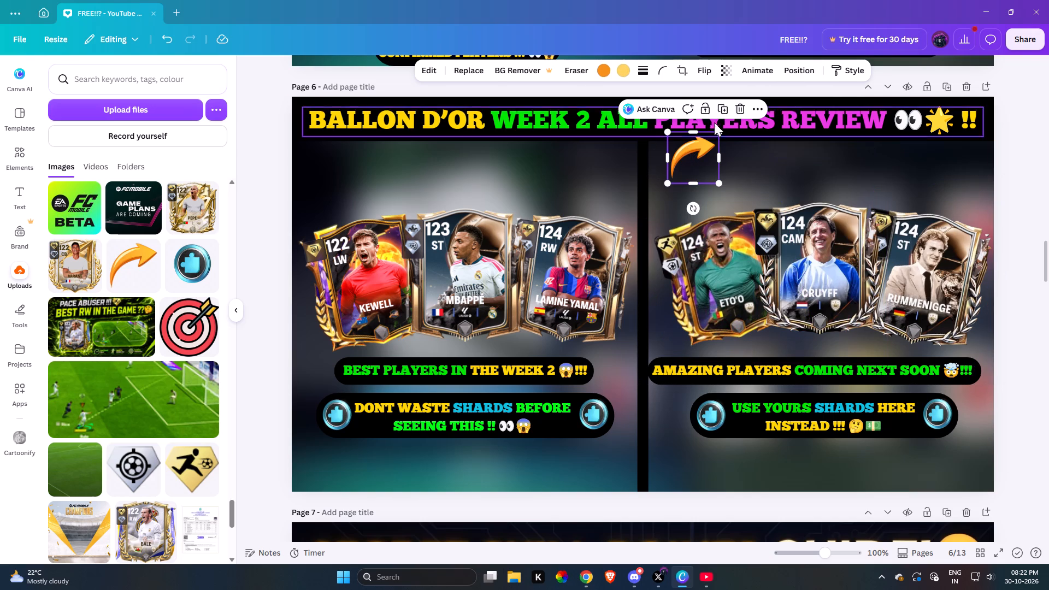
pyautogui.moveTo(699, 160); pyautogui.dragTo(850, 185)
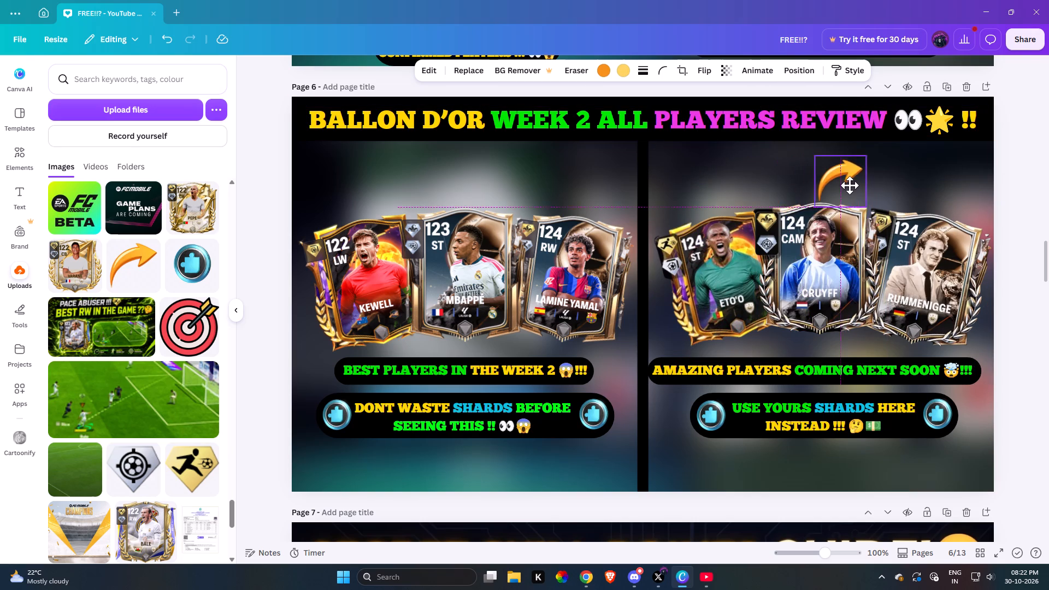
pyautogui.moveTo(850, 185); pyautogui.dragTo(838, 183)
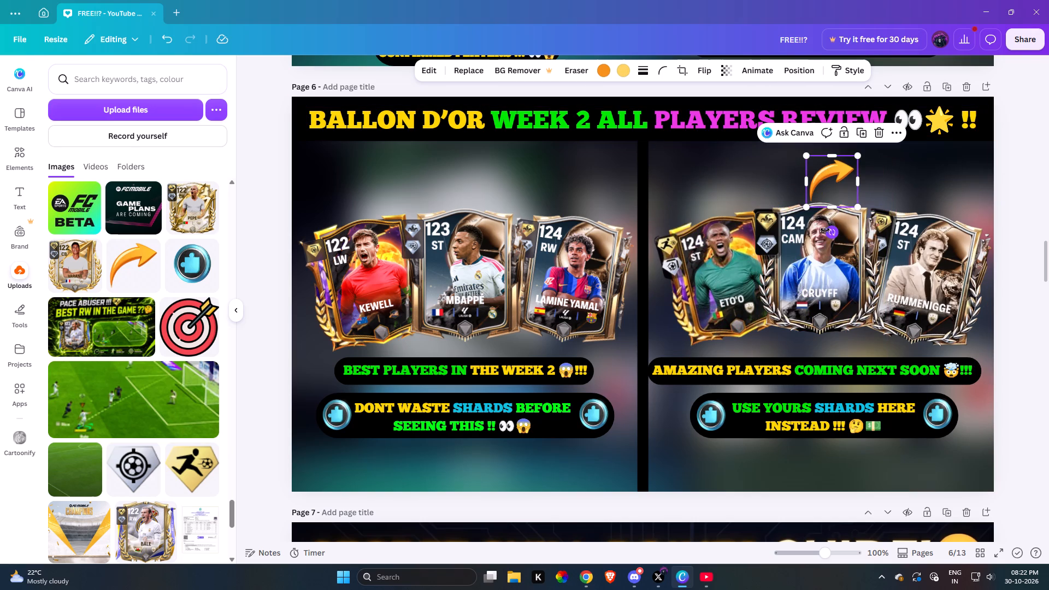
# Tilt the orange arrow to point more steeply upward, shift it toward the Cruyff card's upper-left corner and shrink it slightly.
pyautogui.moveTo(828, 234); pyautogui.dragTo(858, 273)
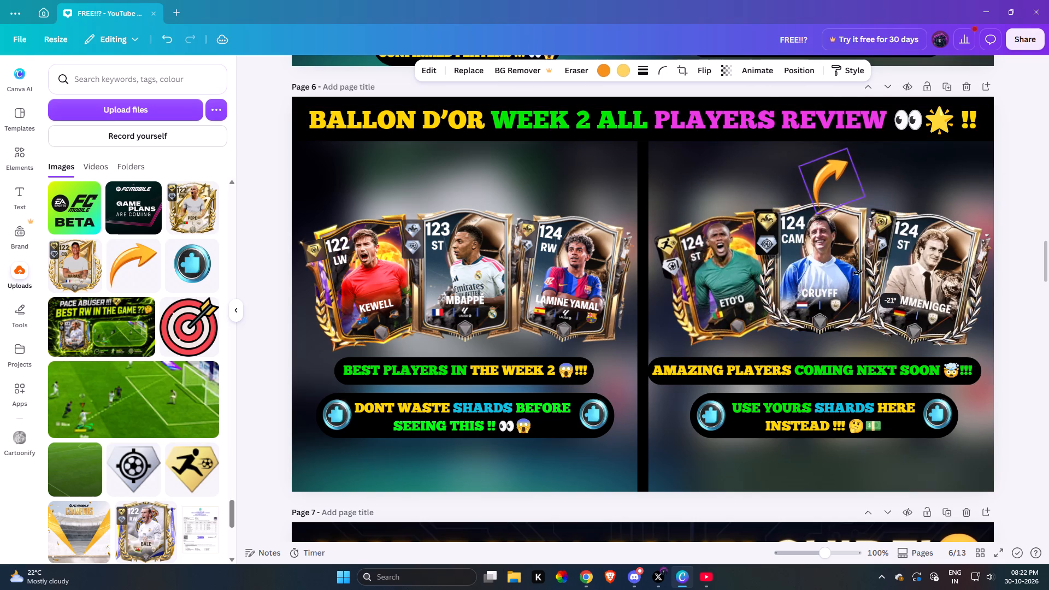
pyautogui.moveTo(858, 273); pyautogui.dragTo(838, 256)
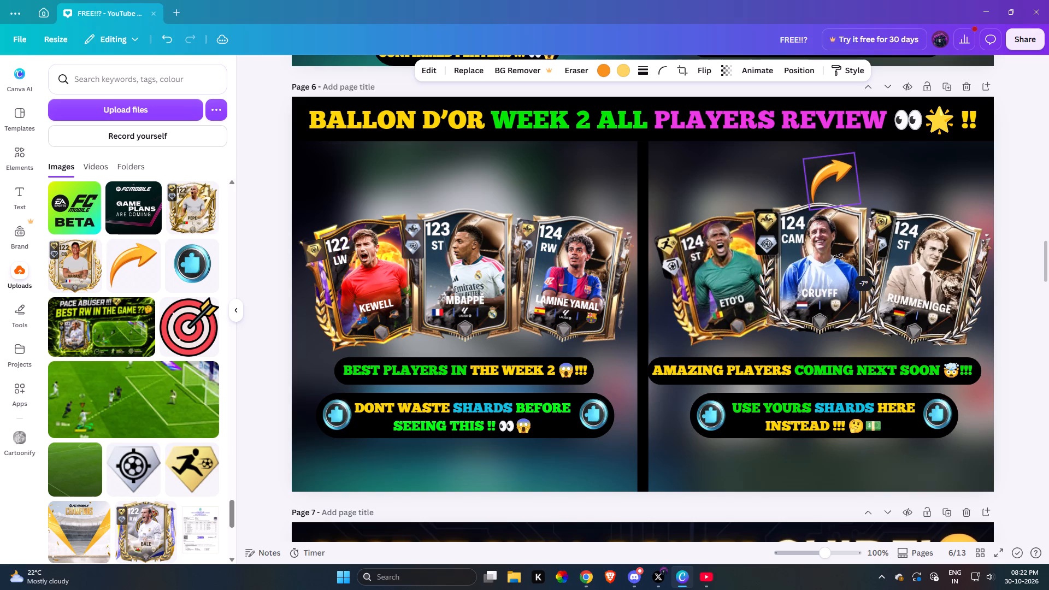
pyautogui.moveTo(838, 256); pyautogui.dragTo(869, 255)
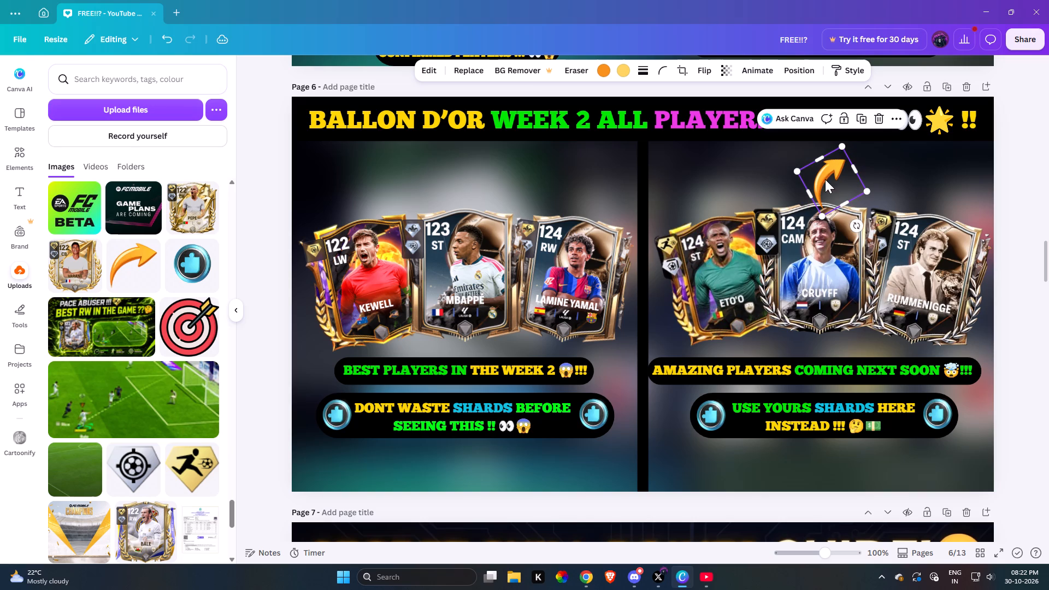
pyautogui.moveTo(827, 178); pyautogui.dragTo(803, 187)
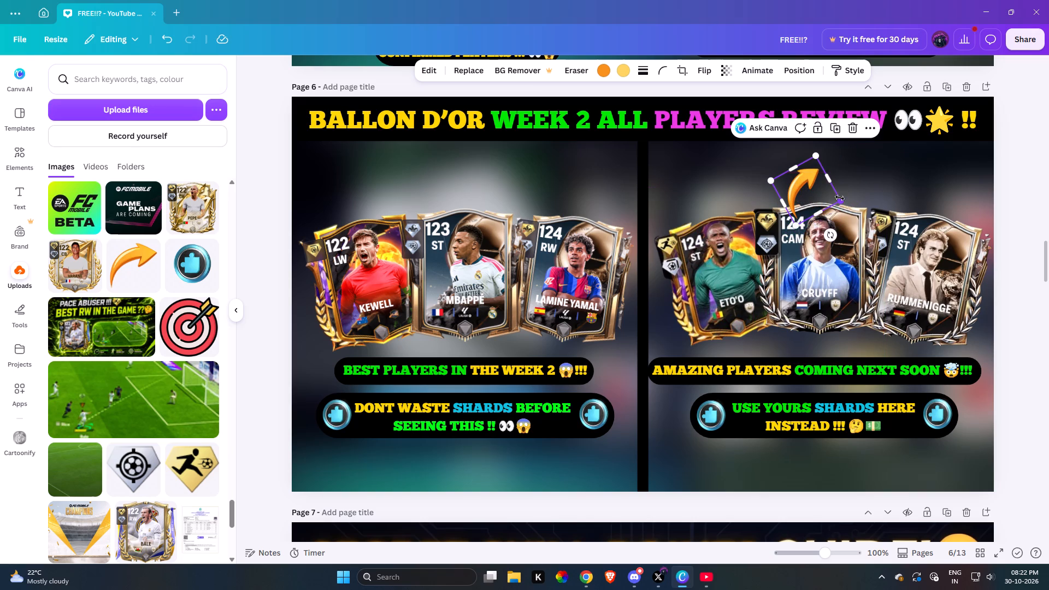
pyautogui.moveTo(840, 198); pyautogui.dragTo(829, 193)
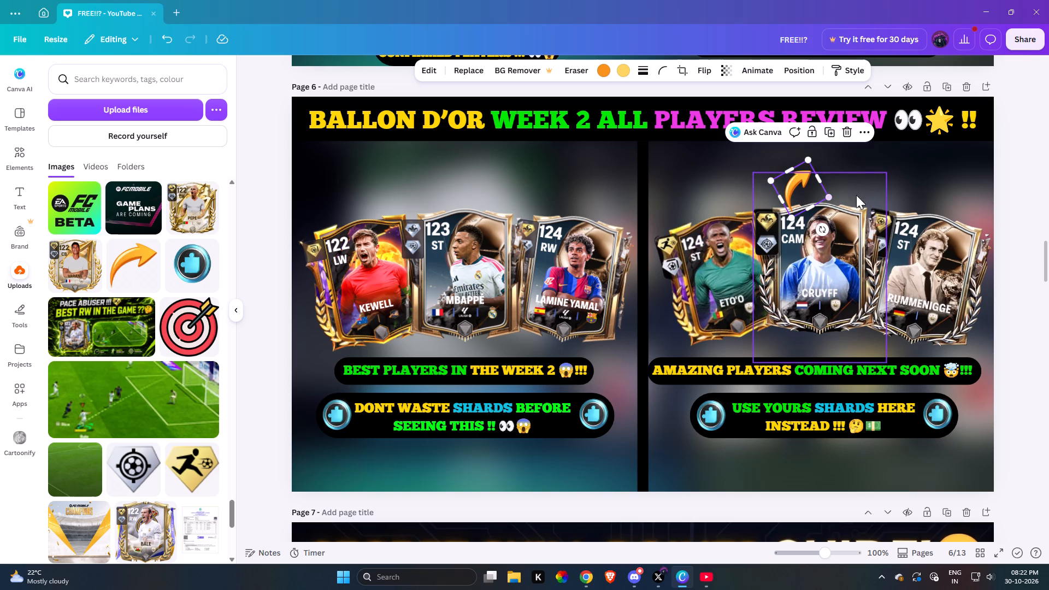
# Duplicate the orange arrow on page 6 and flip the copy vertically.
pyautogui.click(862, 132)
pyautogui.click(923, 217)
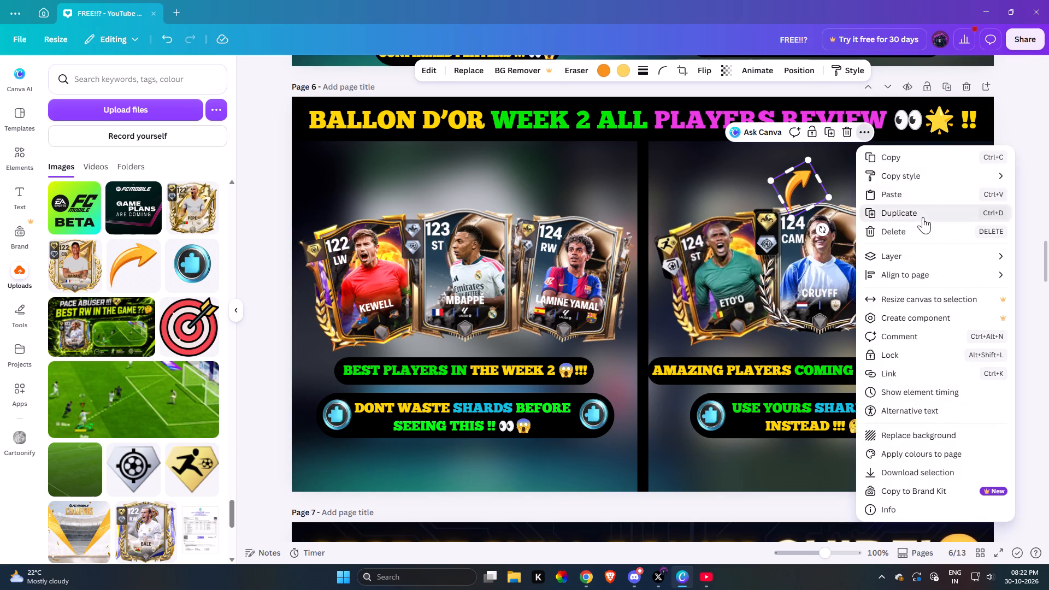
pyautogui.click(699, 69)
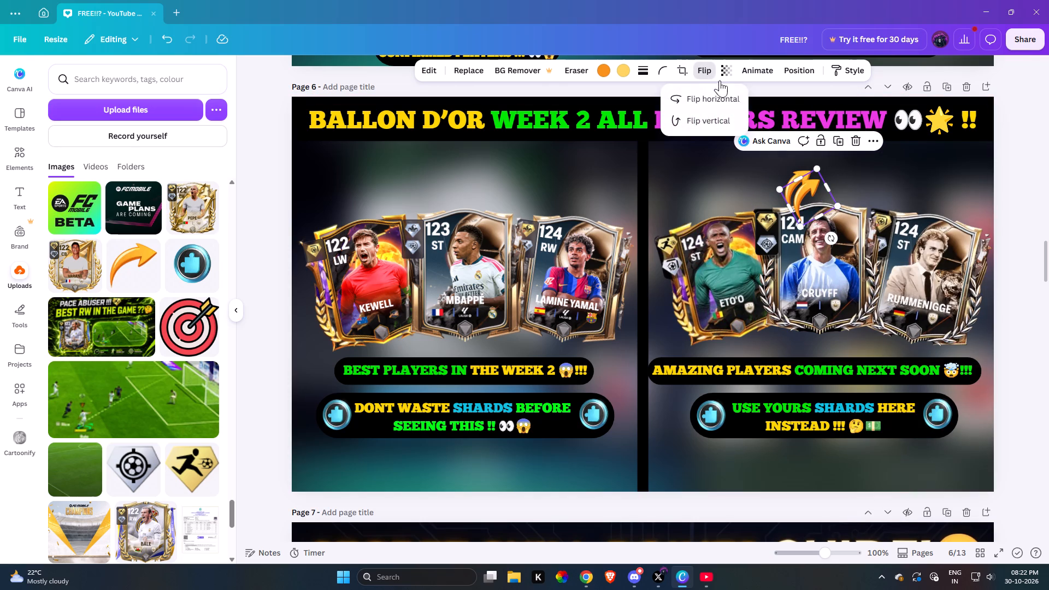
pyautogui.click(738, 106)
pyautogui.click(724, 97)
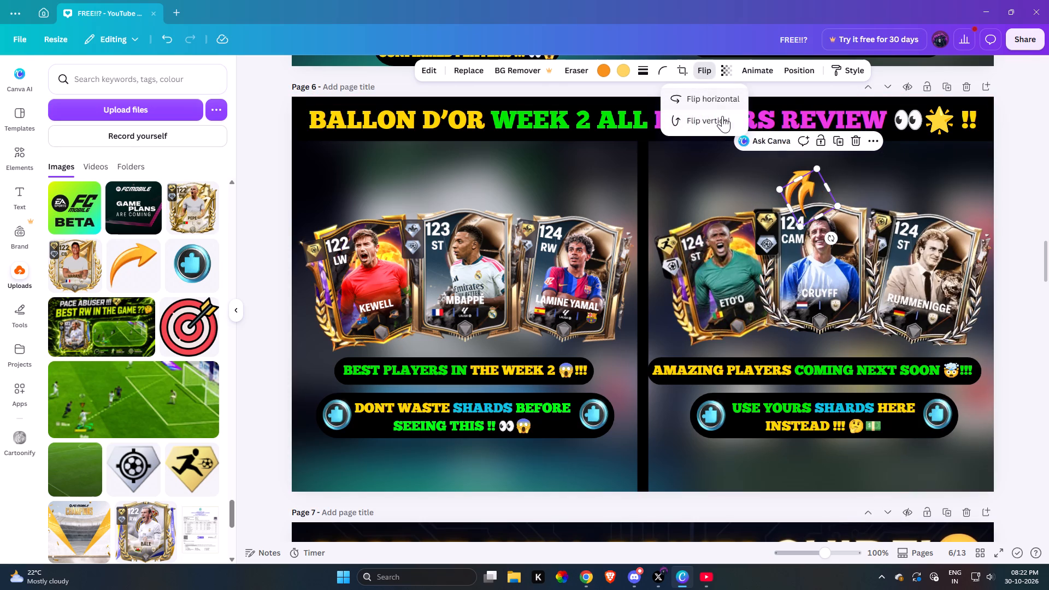
pyautogui.click(722, 119)
pyautogui.doubleClick(722, 119)
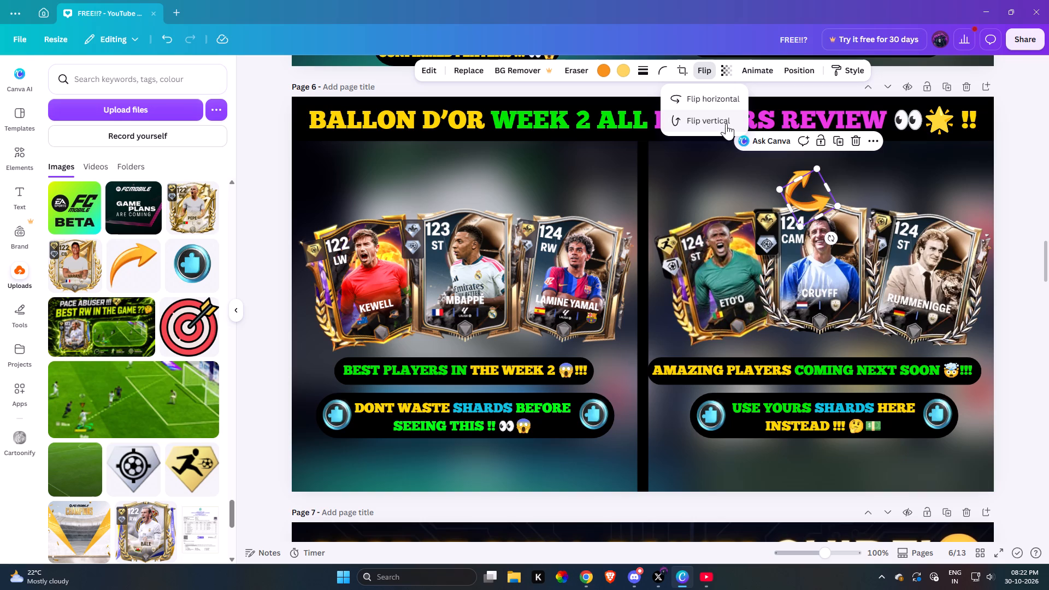
# Place the flipped arrow copy at the Rummenigge card's upper-right corner, rotated so its head points up.
pyautogui.moveTo(816, 204); pyautogui.dragTo(934, 220)
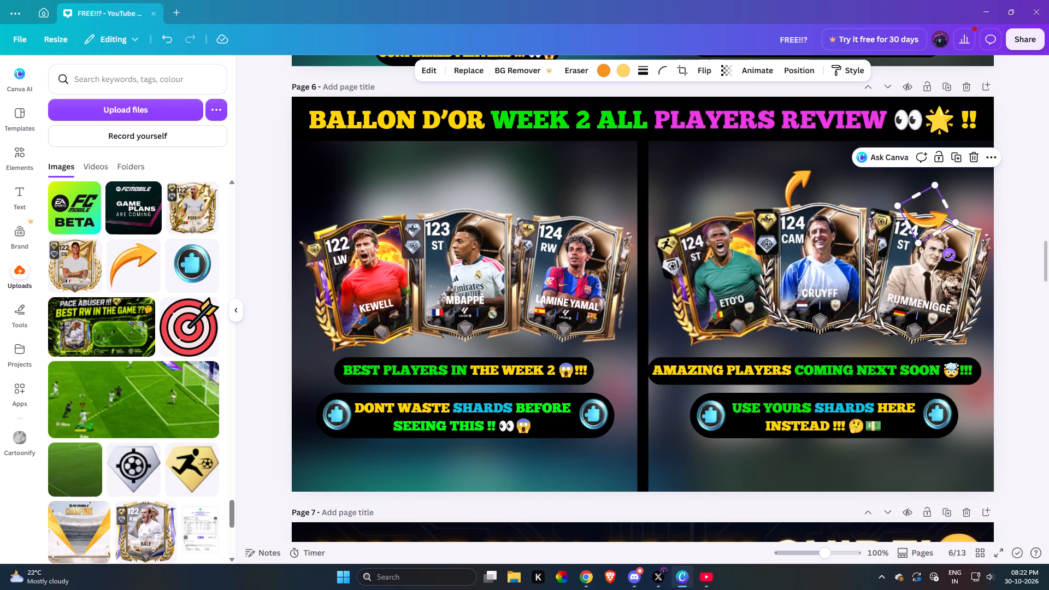
pyautogui.moveTo(950, 256); pyautogui.dragTo(970, 179)
pyautogui.click(941, 226)
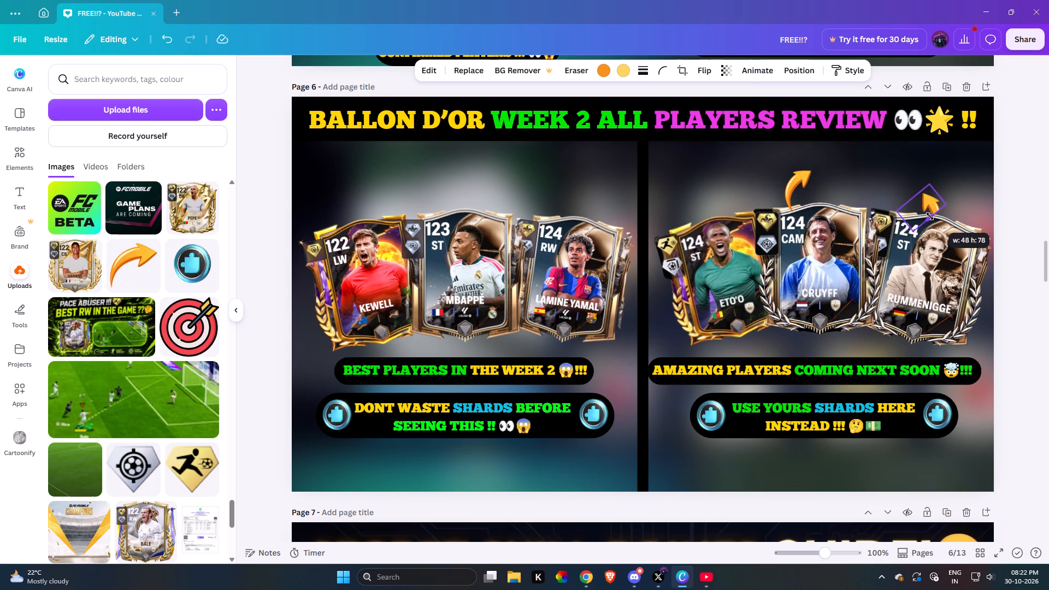
pyautogui.moveTo(934, 210); pyautogui.dragTo(932, 209)
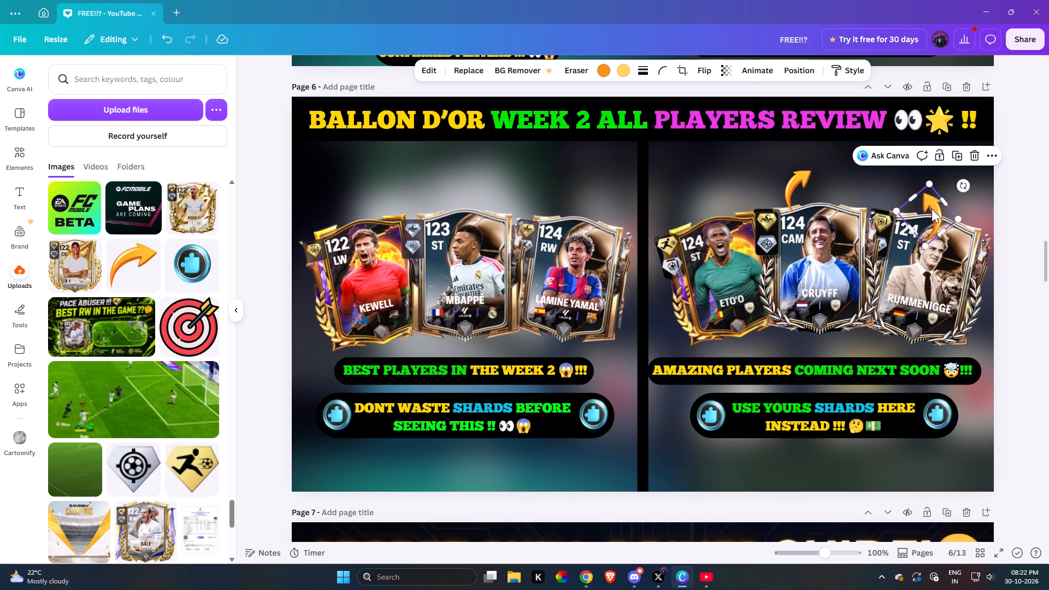
pyautogui.moveTo(932, 209); pyautogui.dragTo(966, 216)
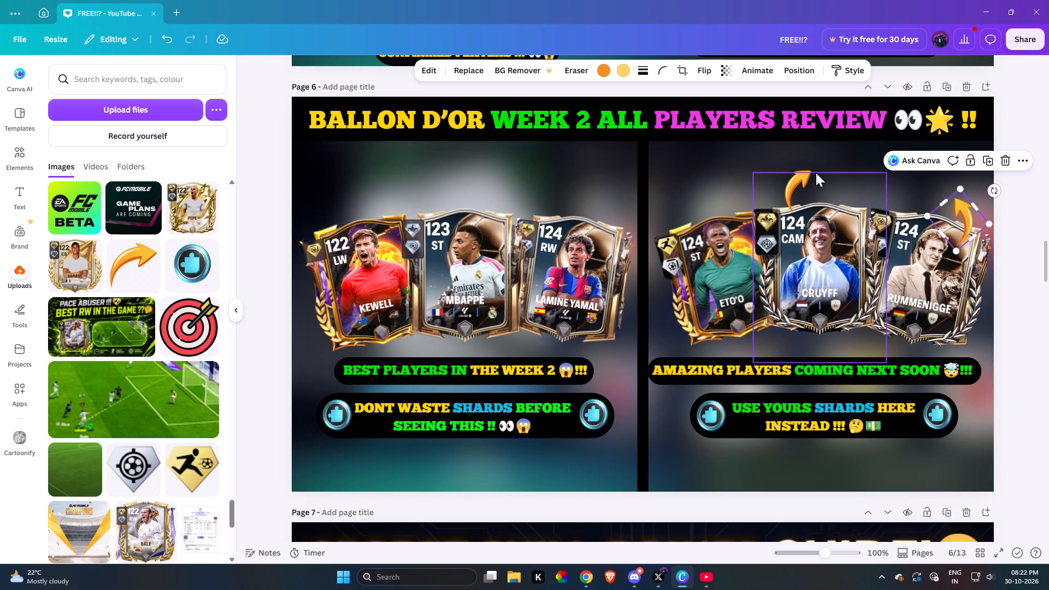
# Move the original orange arrow down onto the upper-left corner of the Cruyff card.
pyautogui.moveTo(802, 179); pyautogui.dragTo(792, 196)
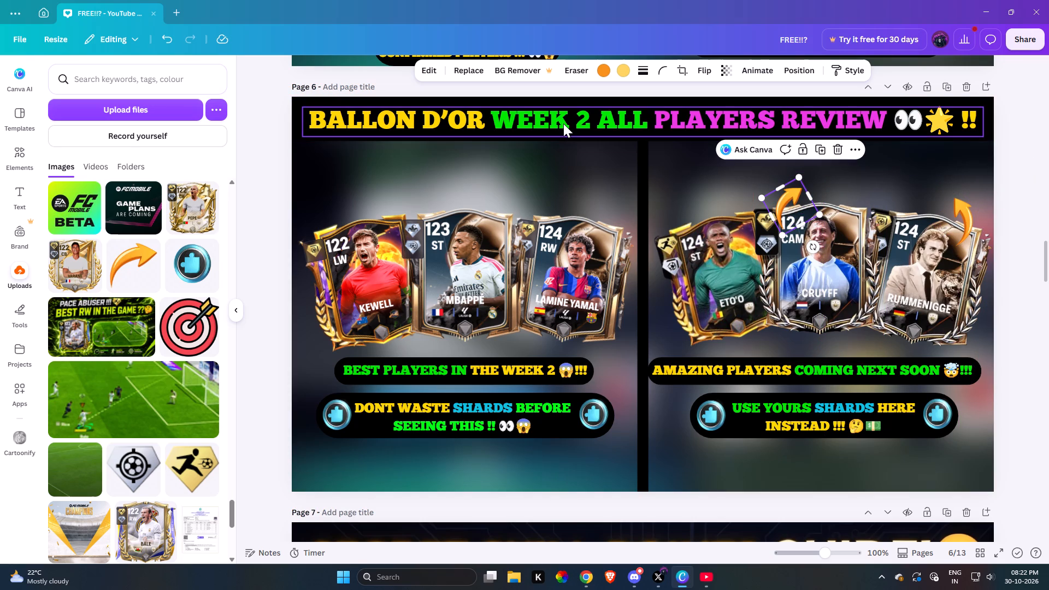
# Duplicate the "BEST PLAYERS IN THE WEEK 2" label and place the copy above the Cruyff and Rummenigge cards, below the title.
pyautogui.click(550, 411)
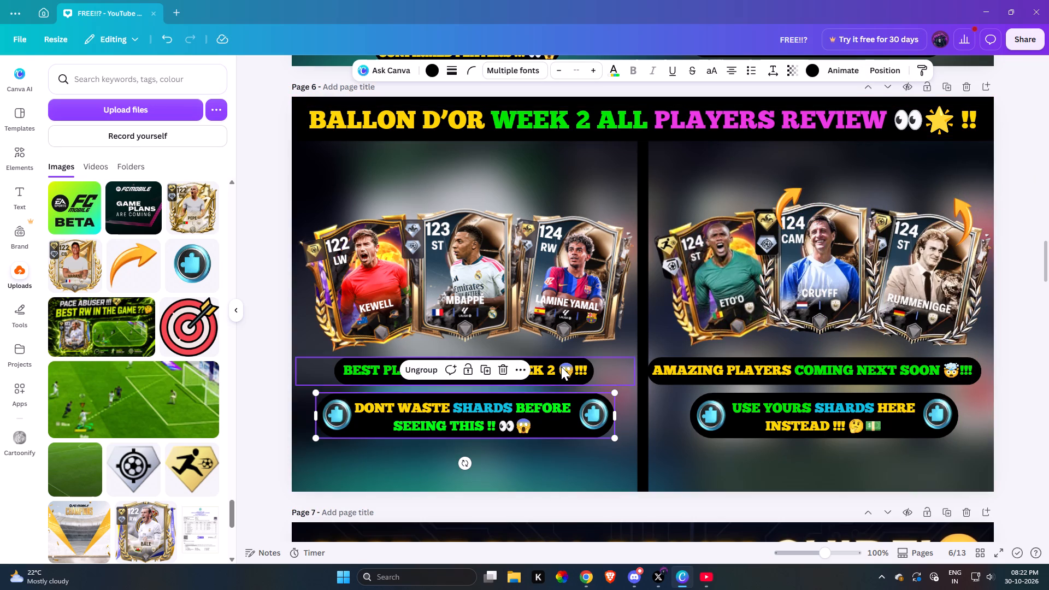
pyautogui.click(561, 367)
pyautogui.click(519, 334)
pyautogui.click(596, 97)
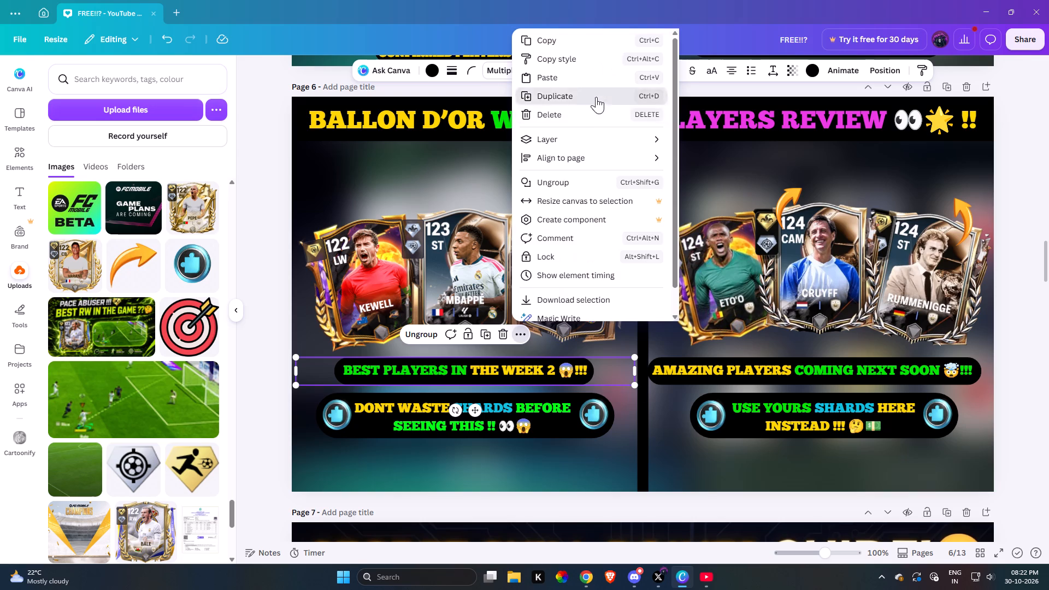
pyautogui.moveTo(546, 375); pyautogui.dragTo(913, 154)
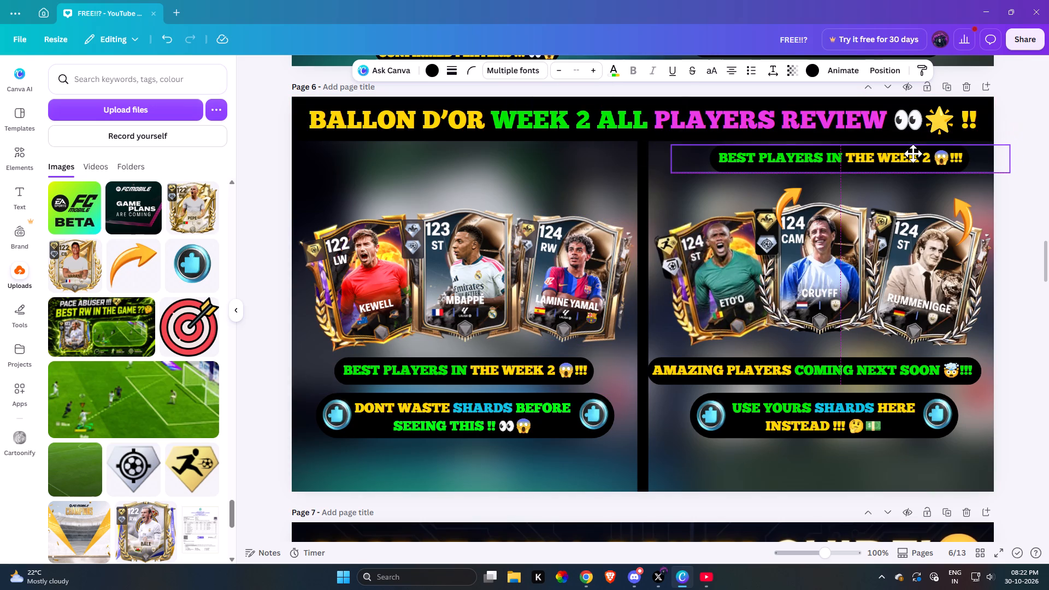
pyautogui.moveTo(913, 154); pyautogui.dragTo(916, 160)
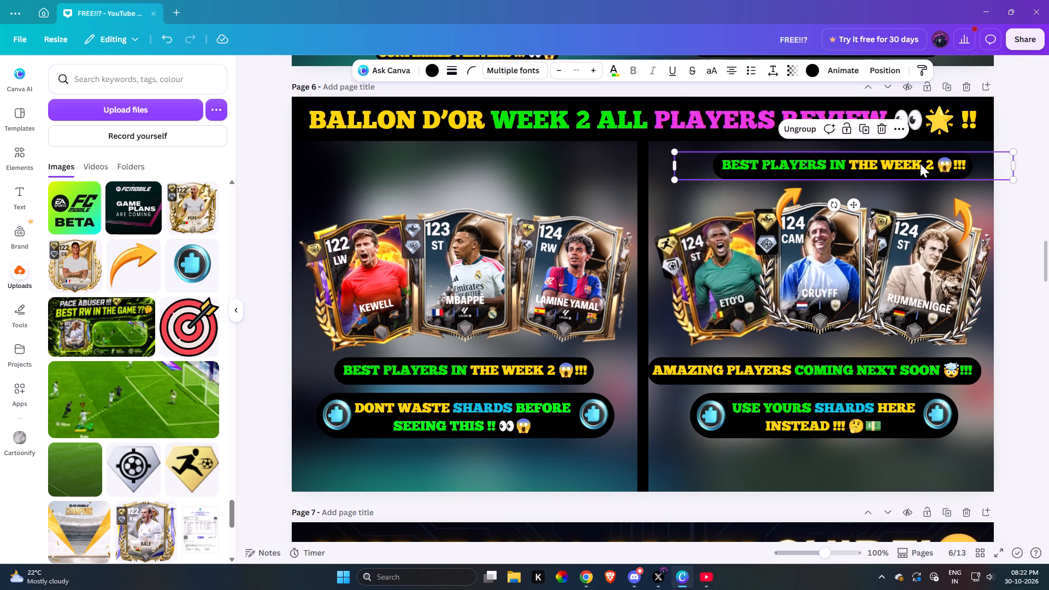
# Replace the copied label's text with "100 % CONFIRMED IN WEEK 4 !1" followed by the eyes and glowing star emojis.
pyautogui.click(921, 164)
pyautogui.click(931, 164)
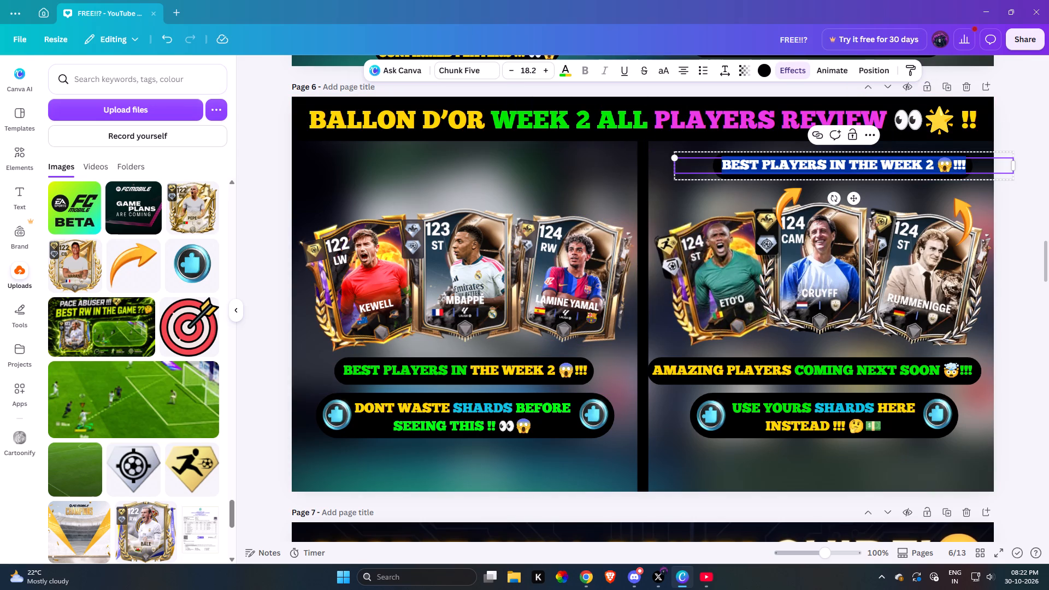
pyautogui.write('100')
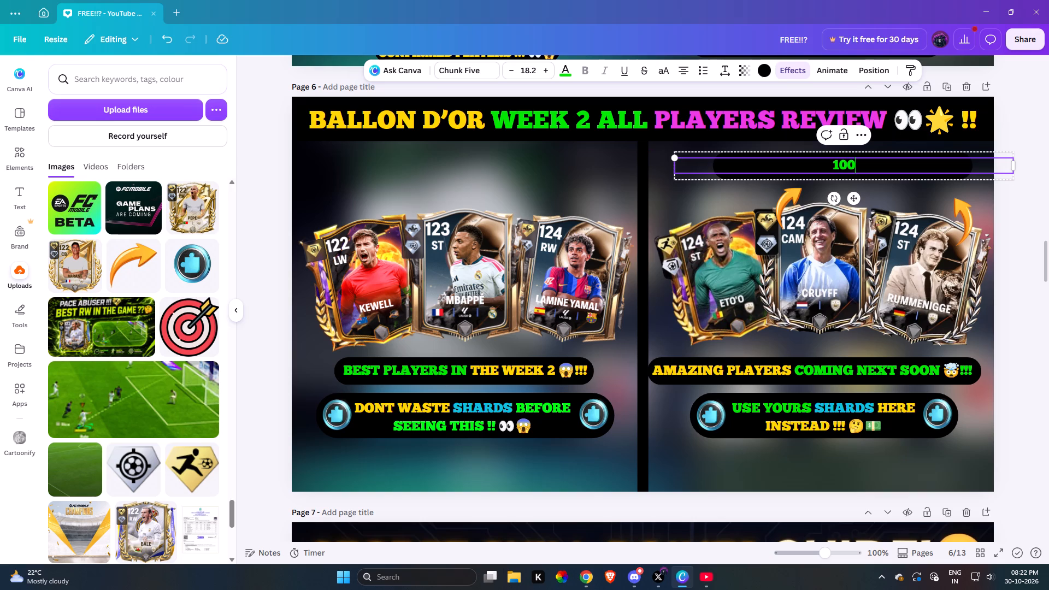
pyautogui.press('space')
pyautogui.write('% CONFIRMED IN WEE')
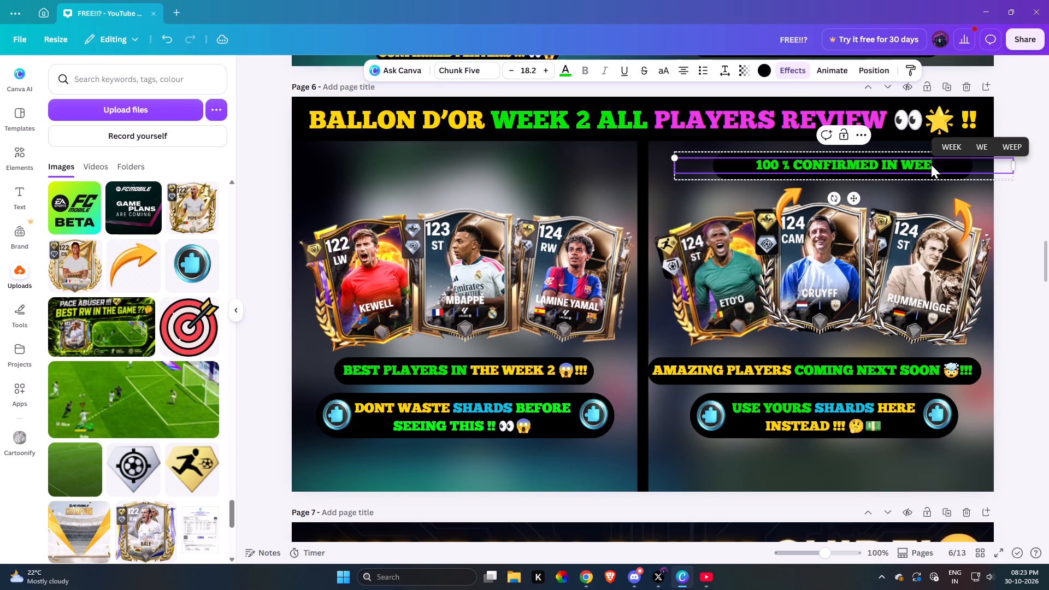
pyautogui.press('space')
pyautogui.press('BackSpace')
pyautogui.write('K 4')
pyautogui.press('space')
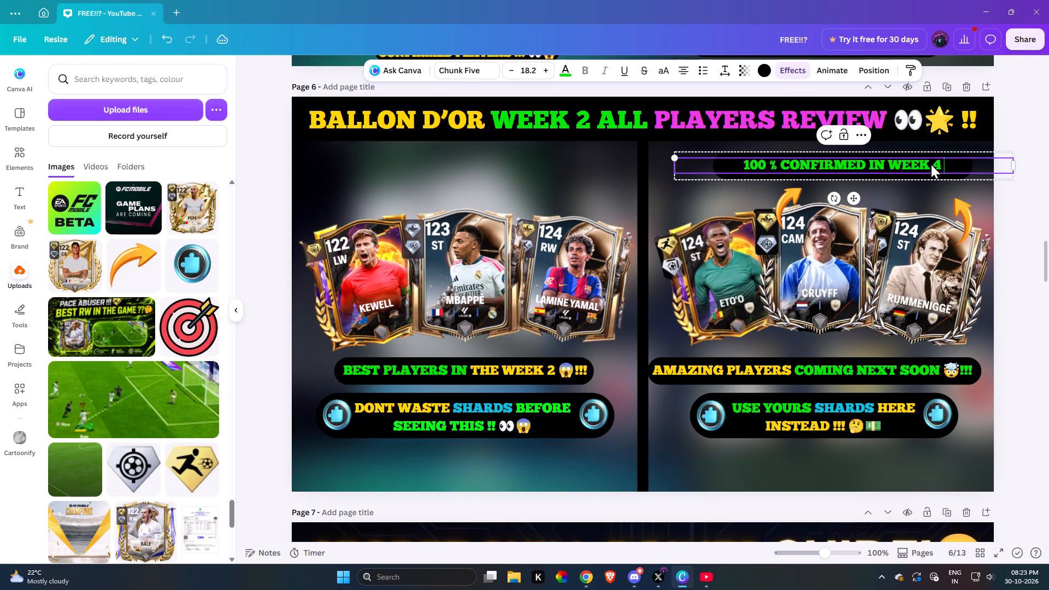
pyautogui.write('!1')
pyautogui.press('space')
pyautogui.press('super+period')
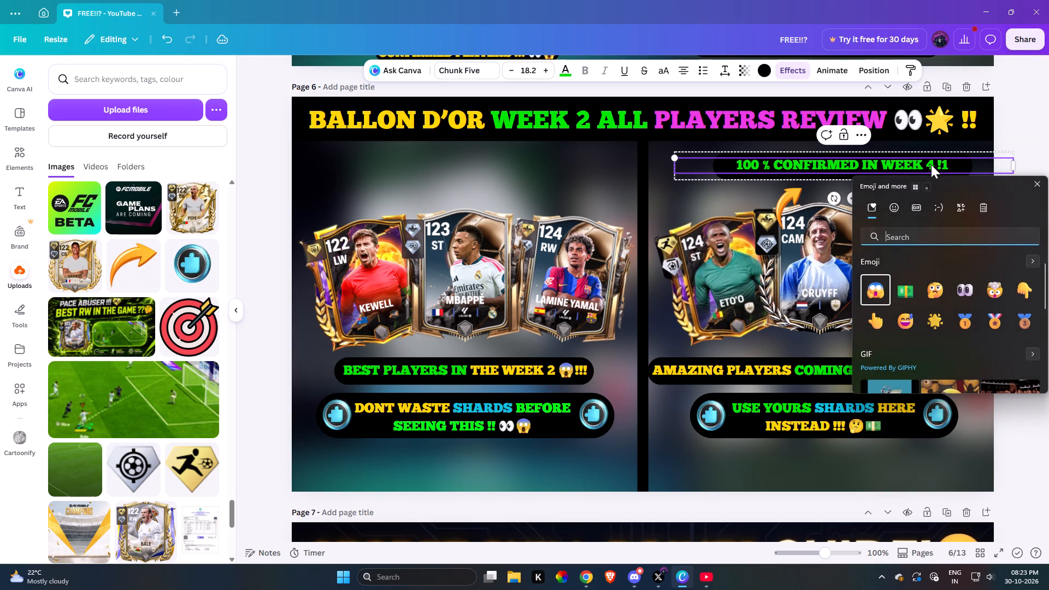
pyautogui.click(975, 299)
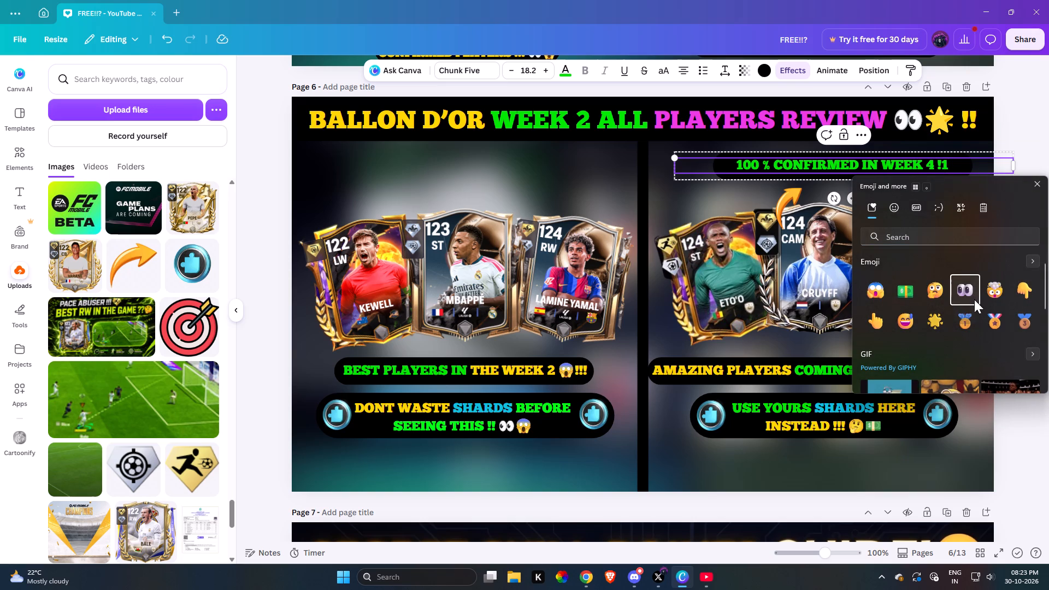
pyautogui.click(921, 323)
pyautogui.click(971, 162)
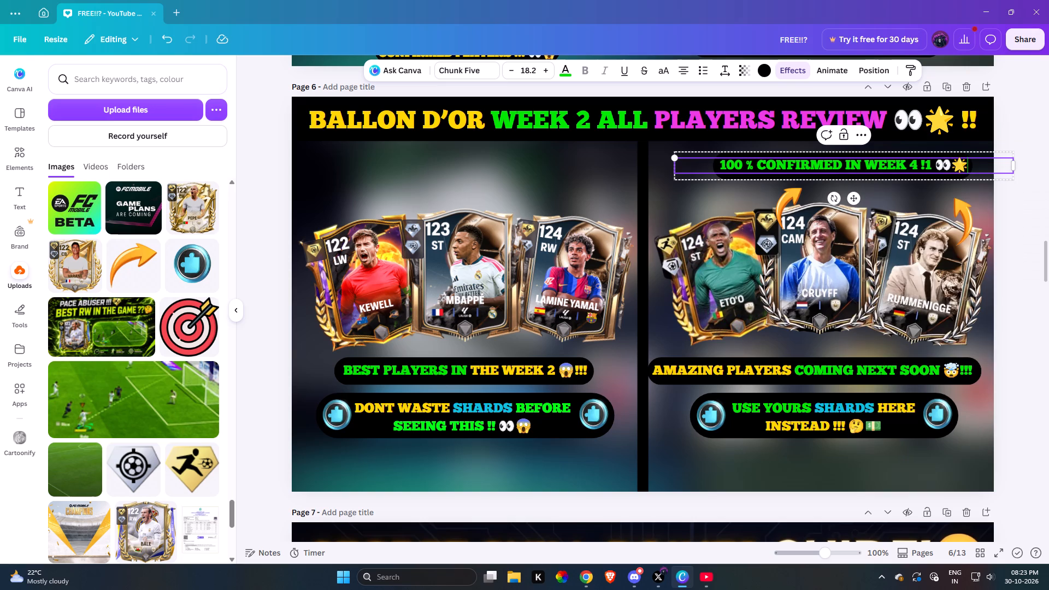
# Correct the punctuation after "WEEK 4" to "!!!", keeping a space before the emojis.
pyautogui.click(937, 163)
pyautogui.press('BackSpace')
pyautogui.press('BackSpace')
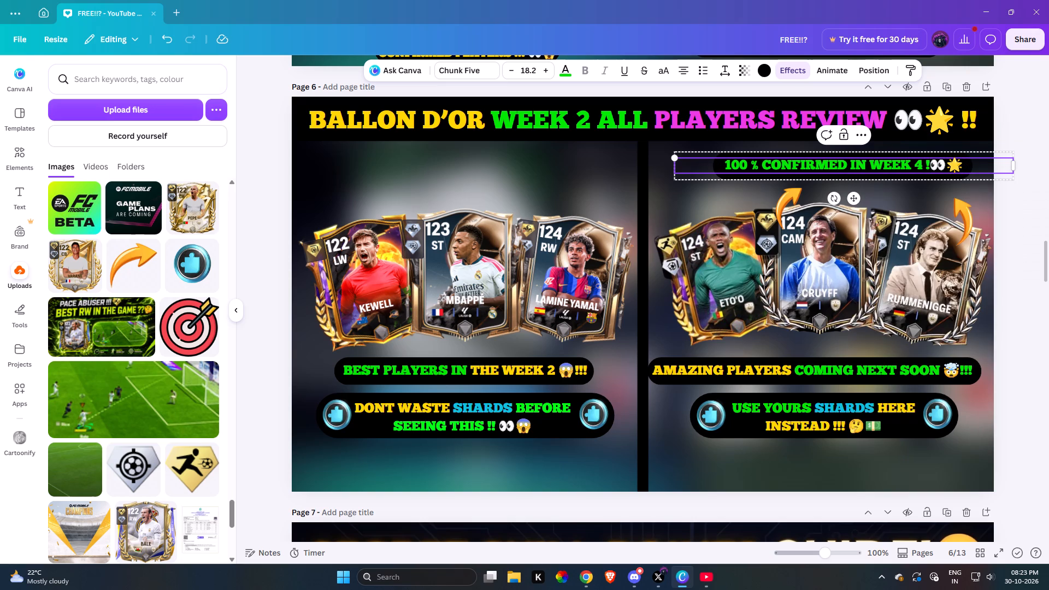
pyautogui.write('!!')
pyautogui.press('space')
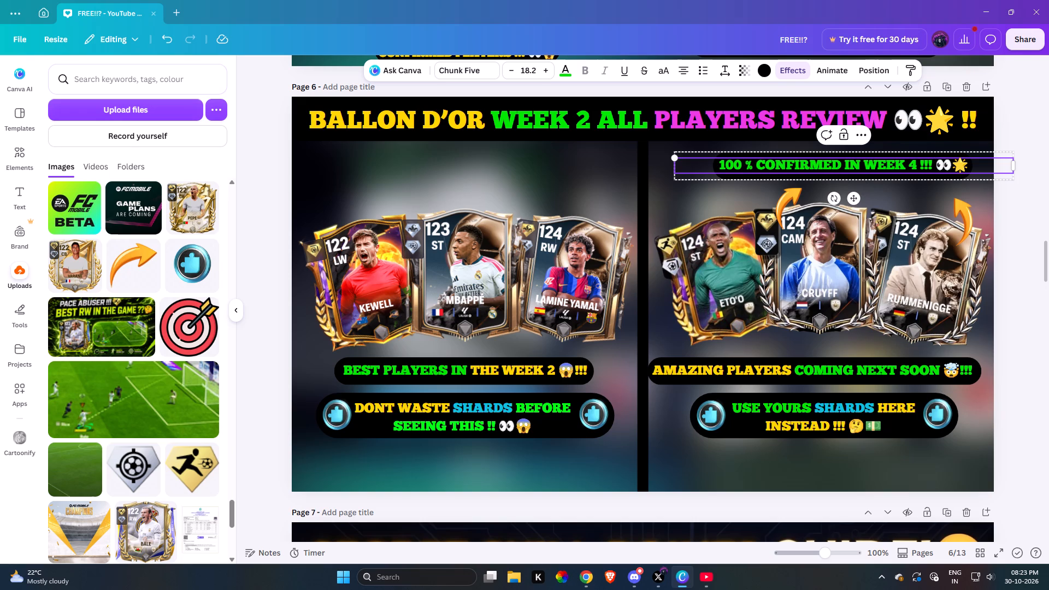
# Colour the words "100 % CONFIRMED" in the new label yellow.
pyautogui.moveTo(717, 162); pyautogui.dragTo(845, 167)
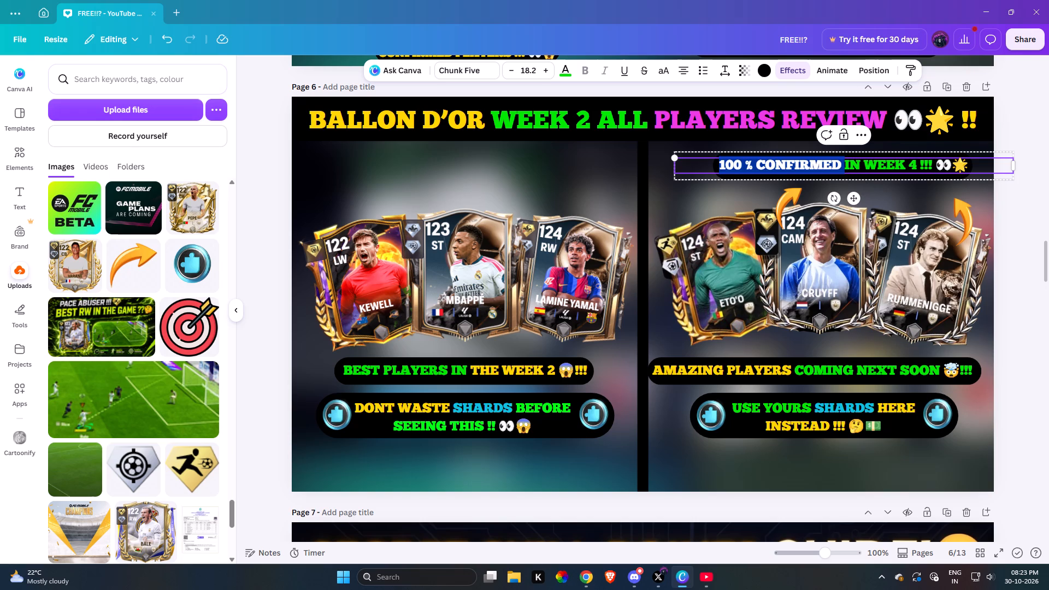
pyautogui.moveTo(845, 167); pyautogui.dragTo(844, 167)
pyautogui.click(566, 62)
pyautogui.click(563, 68)
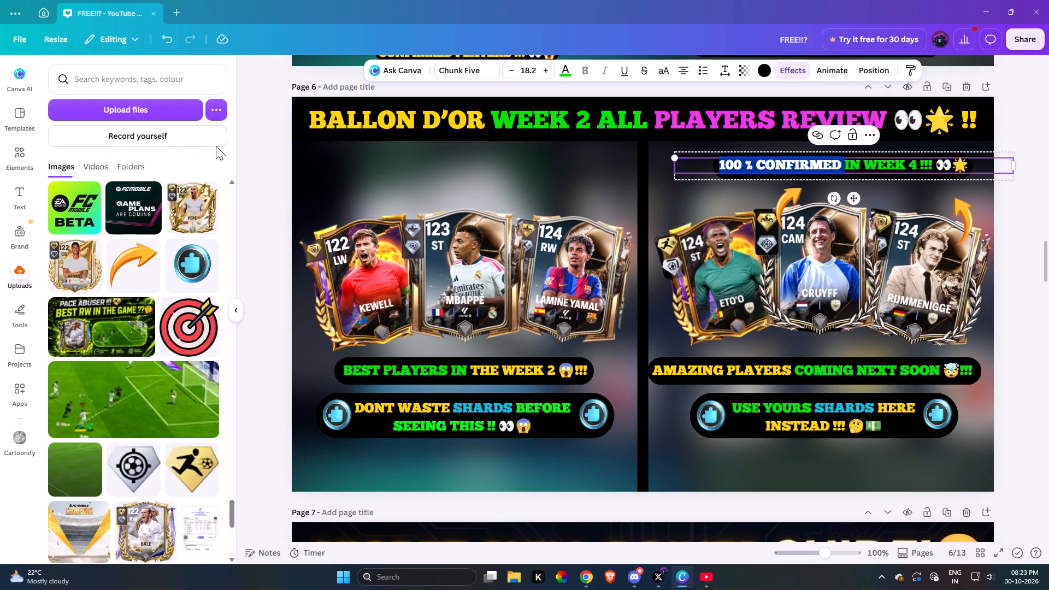
pyautogui.click(570, 66)
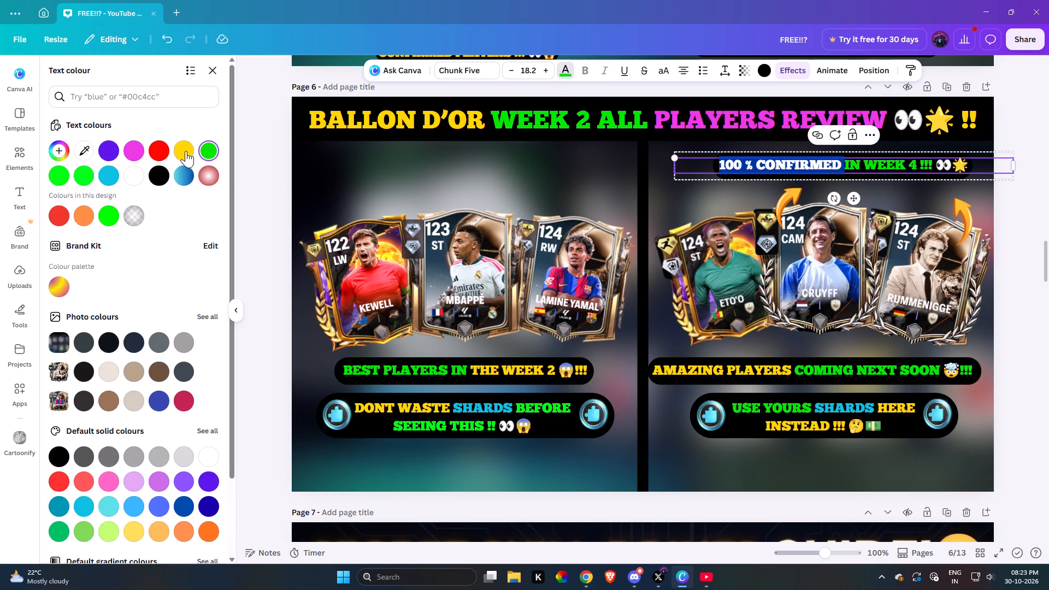
pyautogui.click(187, 150)
pyautogui.click(691, 192)
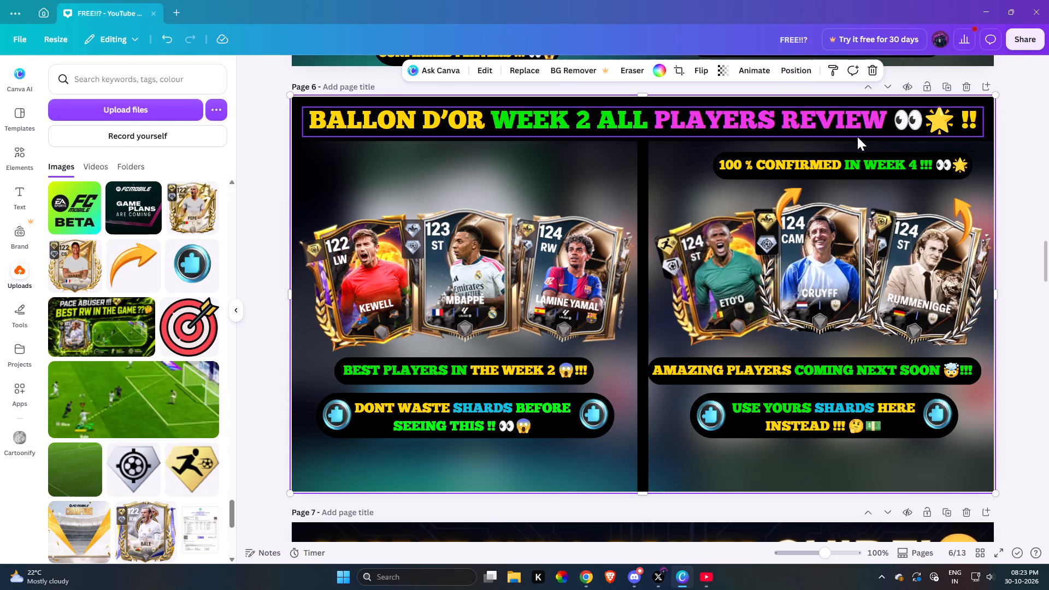
pyautogui.click(1026, 42)
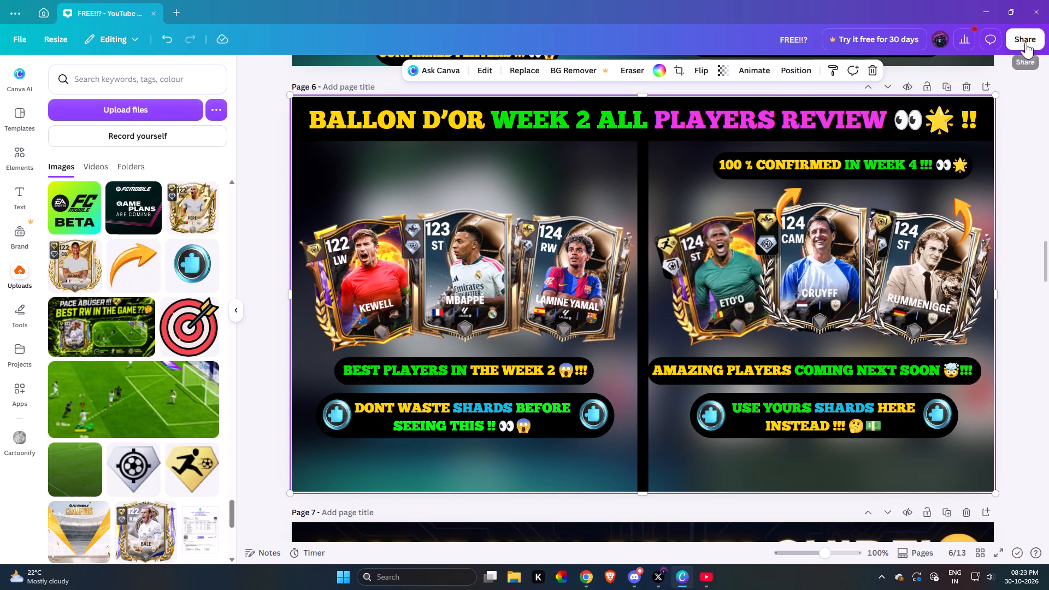
pyautogui.click(868, 306)
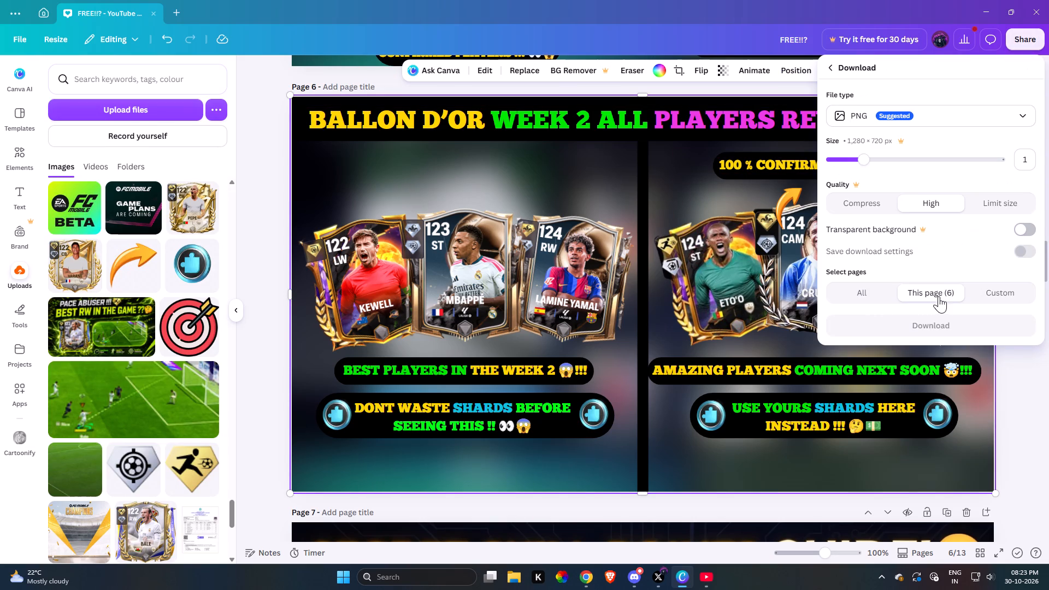
pyautogui.click(939, 327)
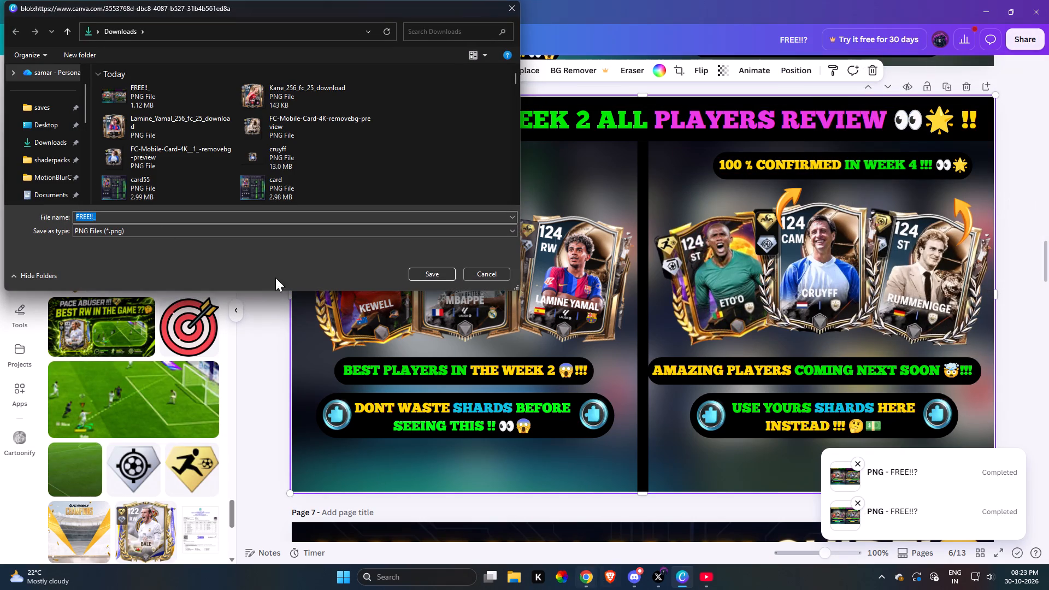
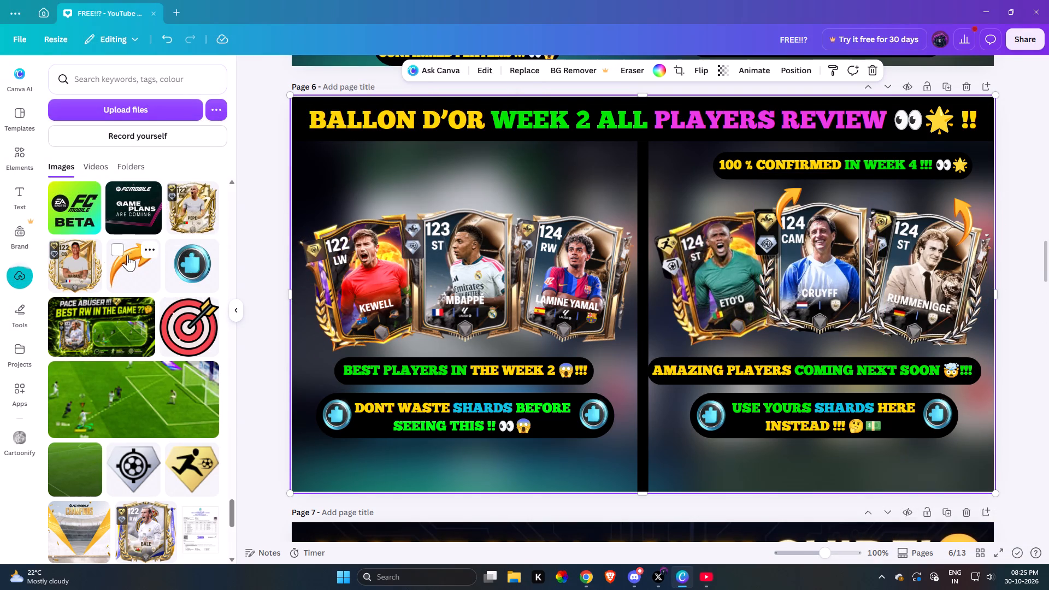
# Place the uploaded glowing Ballon d'Or thumbnail on page 6 and make it replace the page background.
pyautogui.scroll(20, 151, 234)
pyautogui.scroll(3, 151, 234)
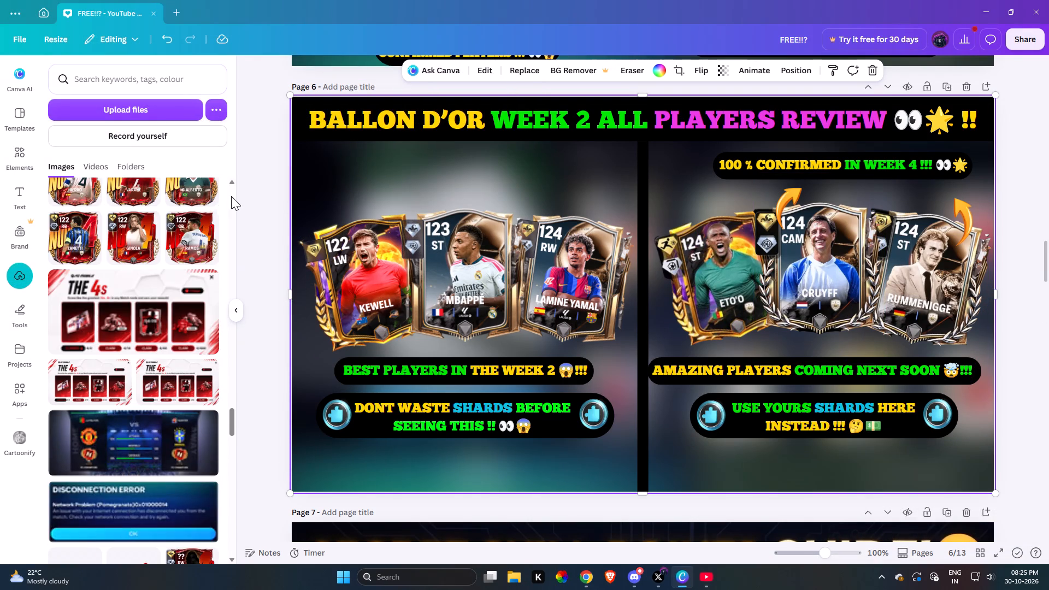
pyautogui.click(231, 196)
pyautogui.scroll(3, 233, 195)
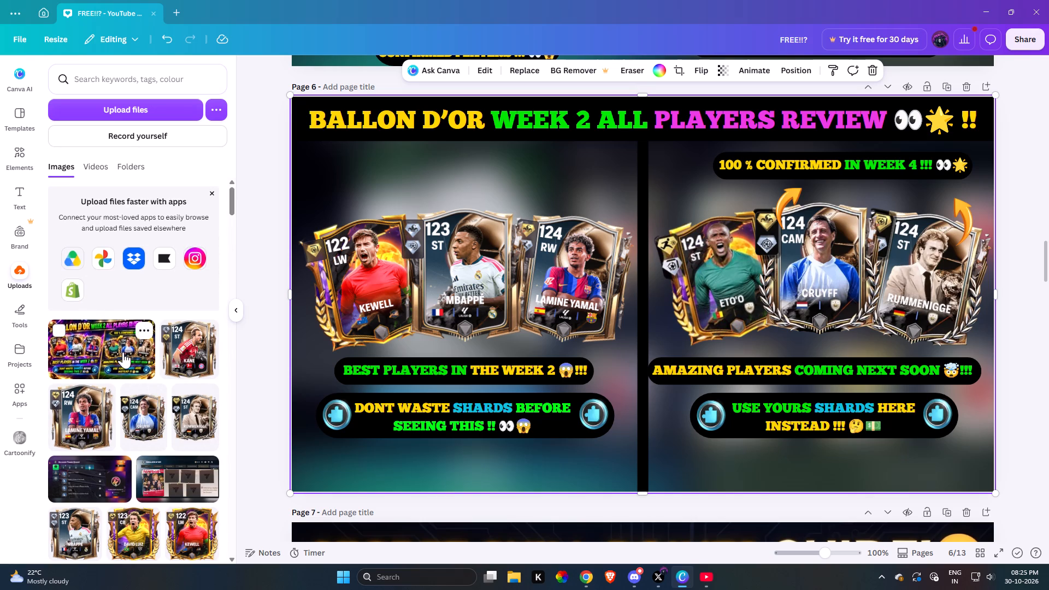
pyautogui.moveTo(115, 364); pyautogui.dragTo(430, 191)
pyautogui.click(647, 122)
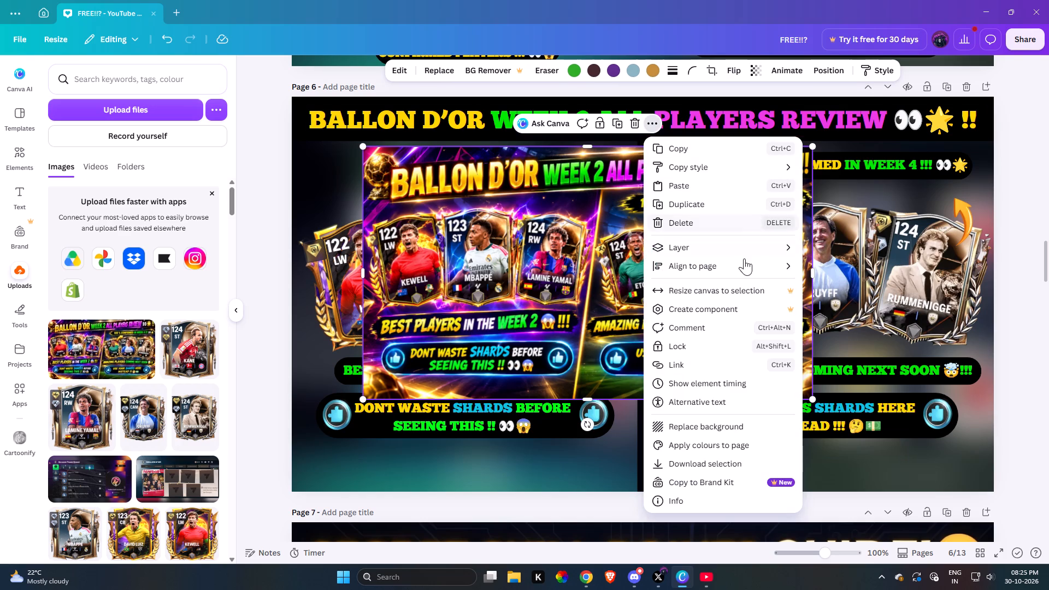
pyautogui.click(741, 428)
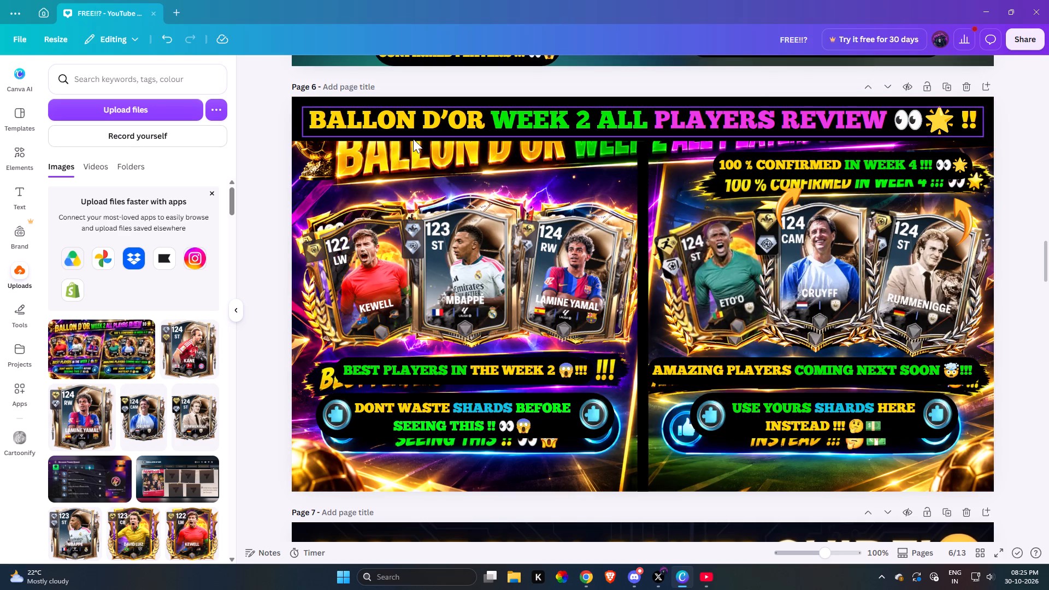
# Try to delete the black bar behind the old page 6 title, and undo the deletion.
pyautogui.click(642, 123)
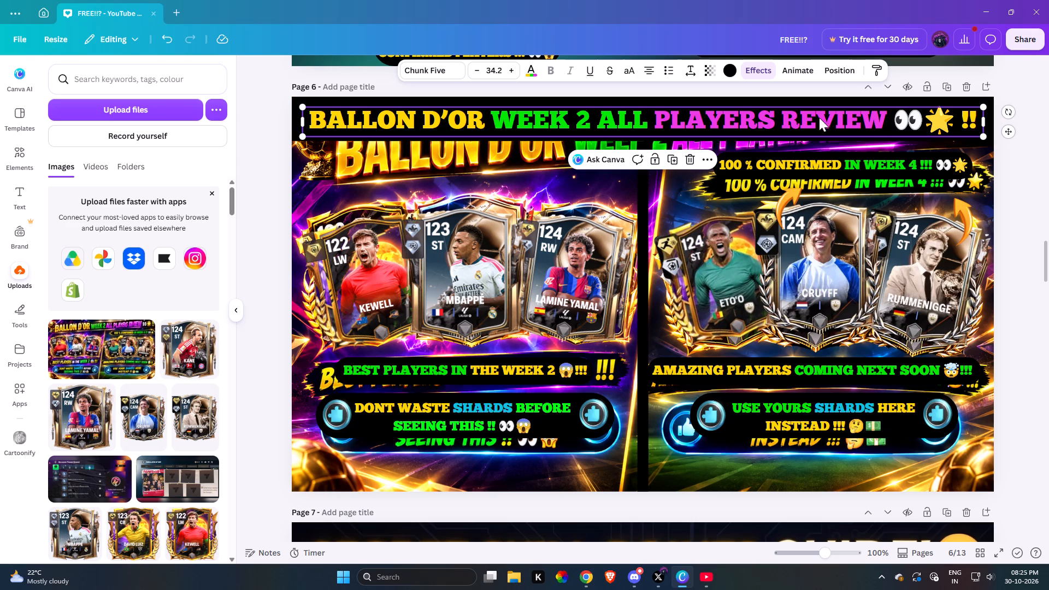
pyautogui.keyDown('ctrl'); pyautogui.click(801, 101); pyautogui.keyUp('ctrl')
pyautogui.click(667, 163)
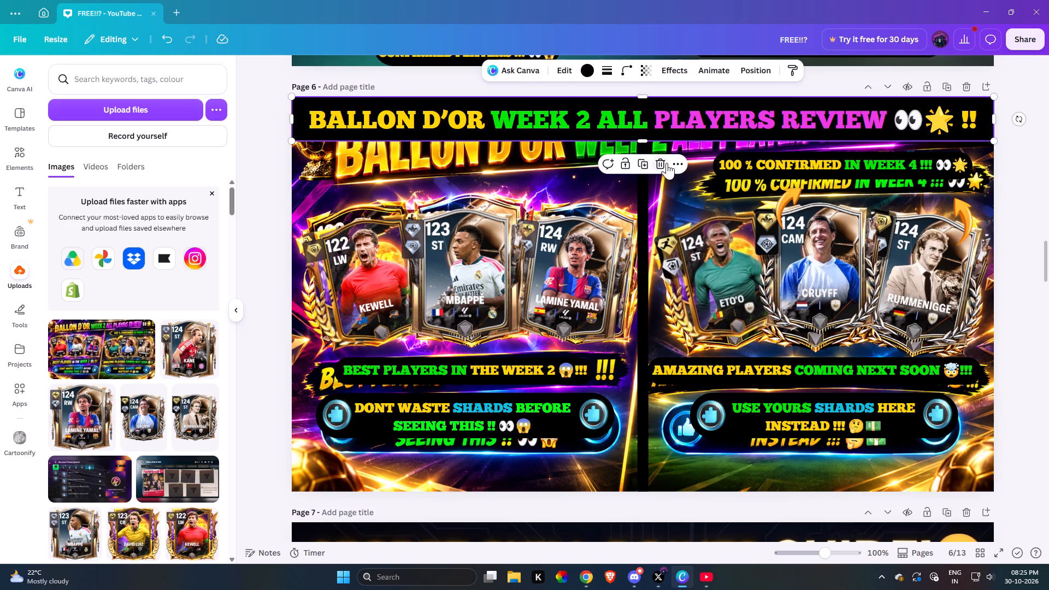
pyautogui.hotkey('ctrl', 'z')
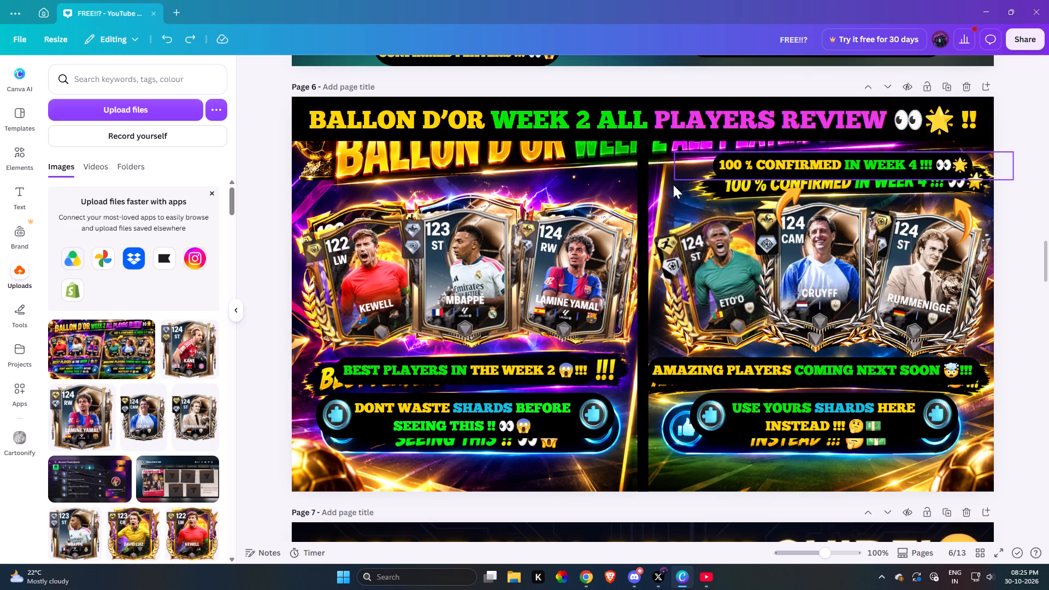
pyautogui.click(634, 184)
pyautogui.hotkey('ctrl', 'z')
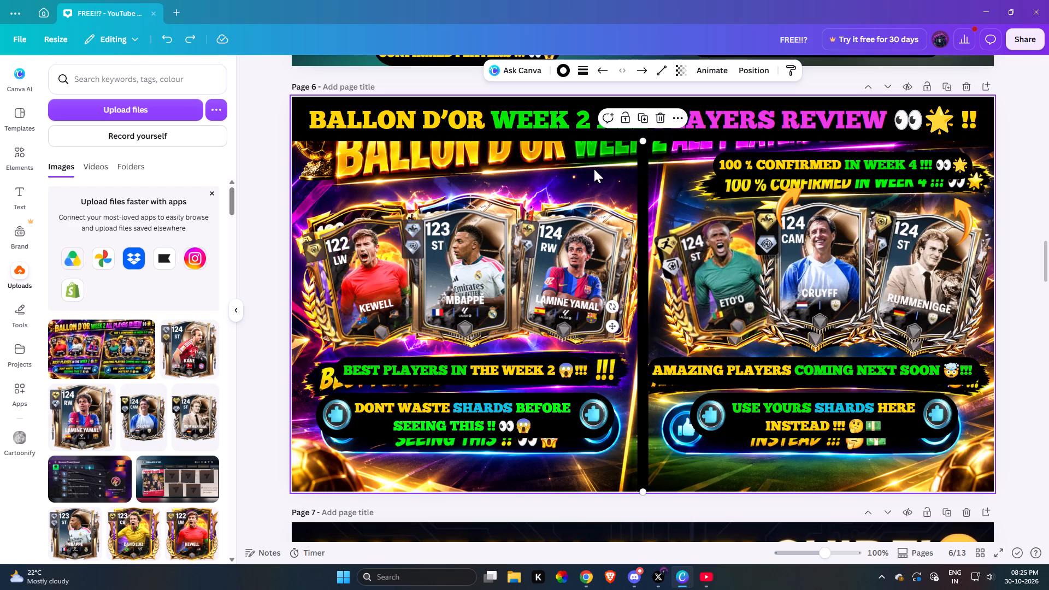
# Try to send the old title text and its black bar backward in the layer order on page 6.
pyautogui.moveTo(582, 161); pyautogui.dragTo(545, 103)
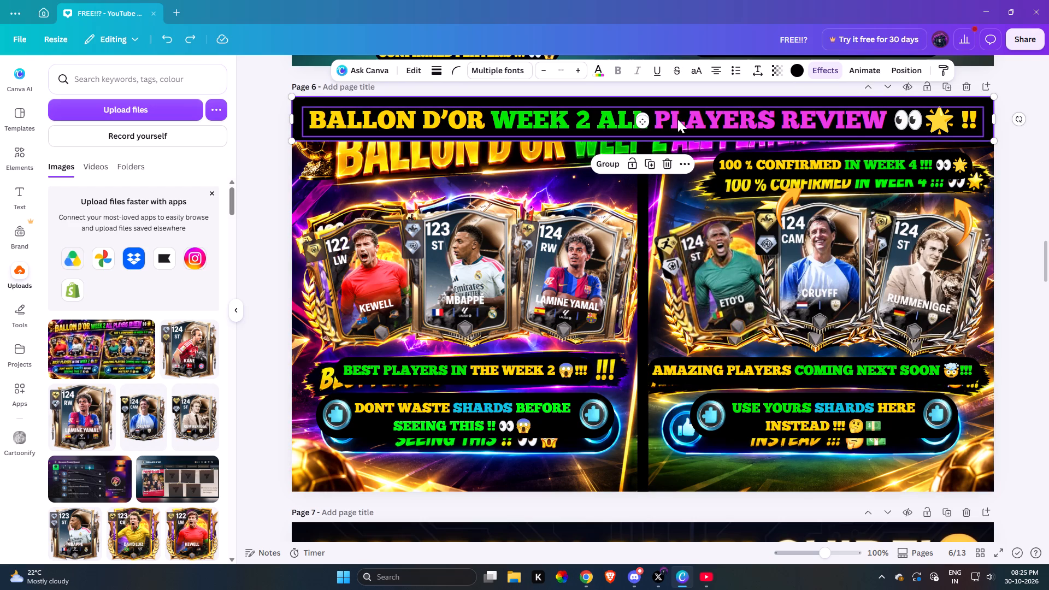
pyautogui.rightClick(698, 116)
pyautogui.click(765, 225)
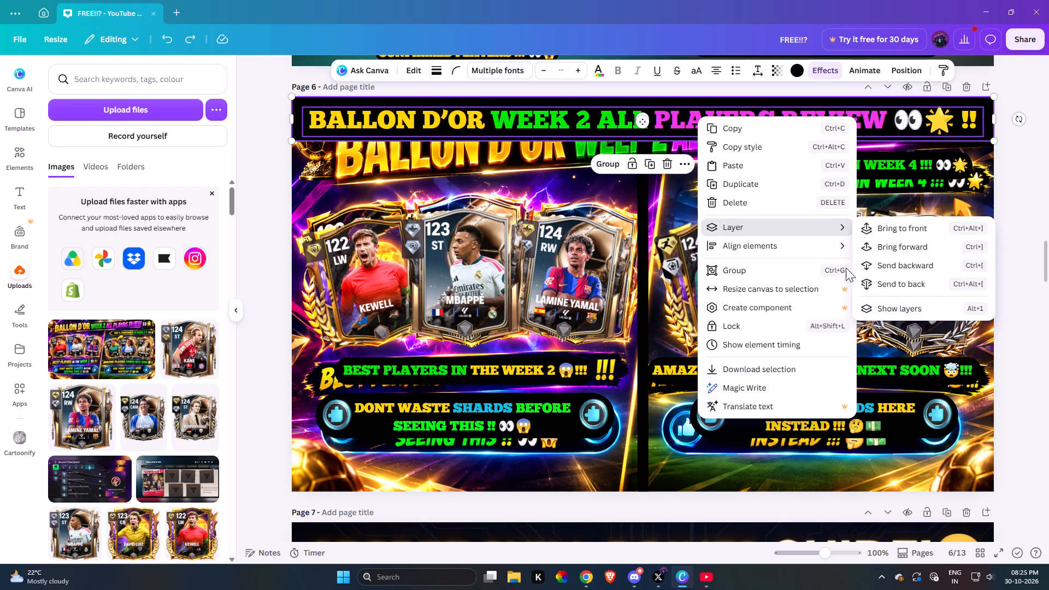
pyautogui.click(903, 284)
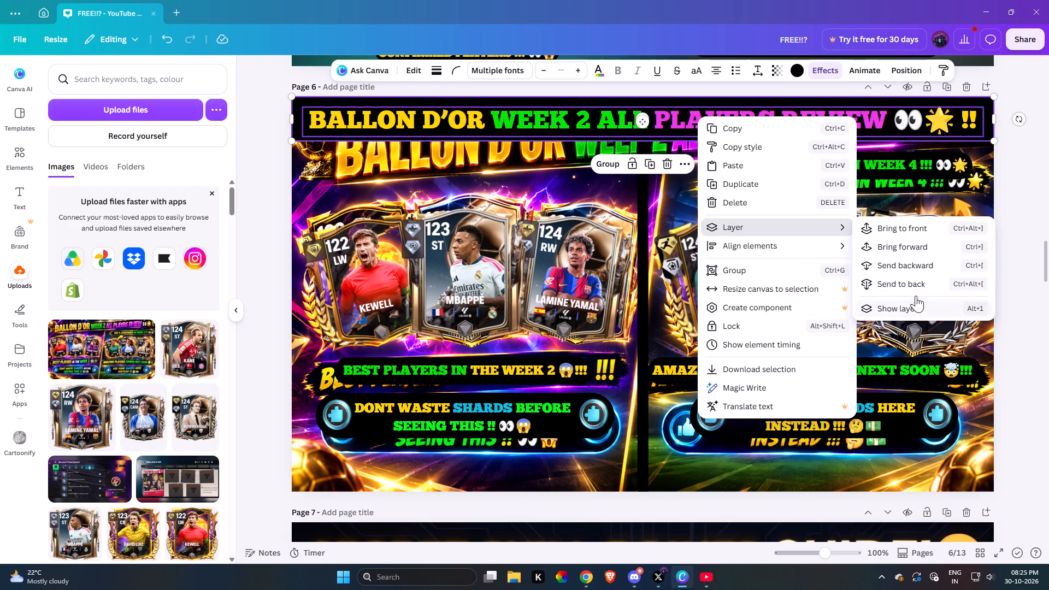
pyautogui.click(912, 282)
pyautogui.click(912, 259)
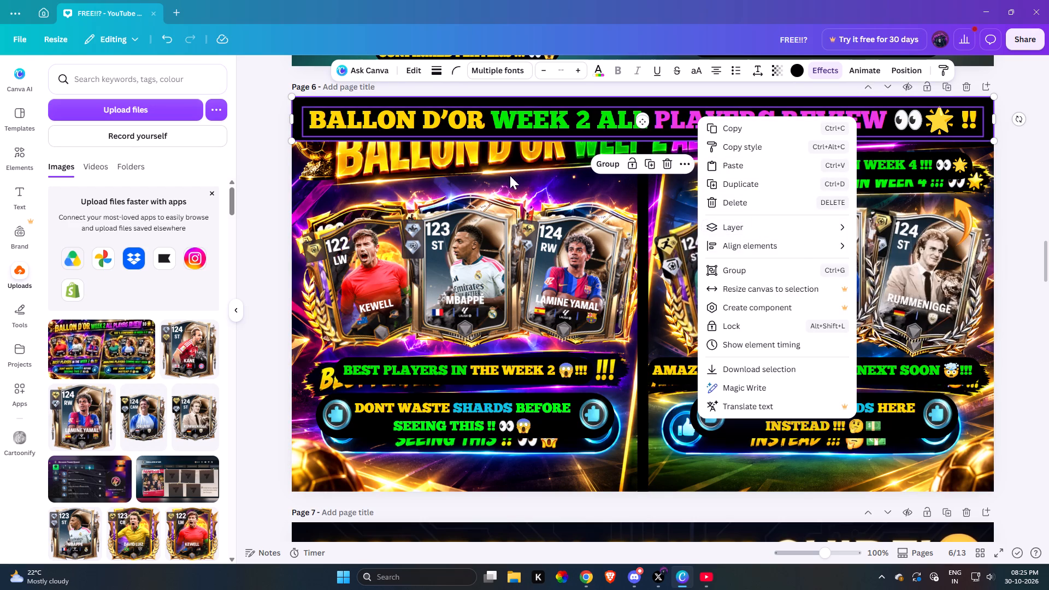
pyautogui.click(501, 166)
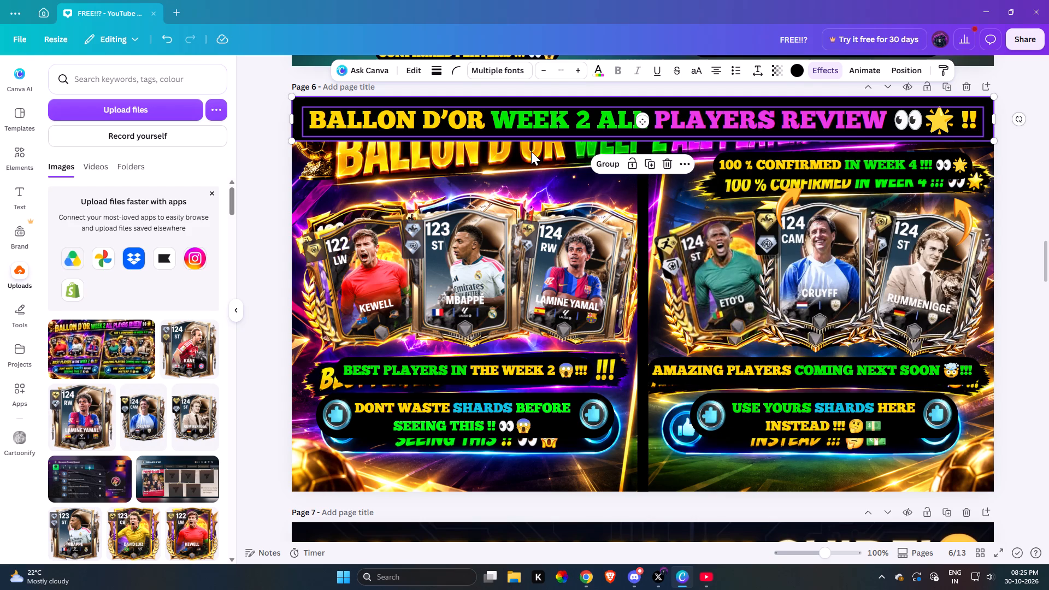
# Delete the old title text with its black bar and the vertical black divider line from page 6.
pyautogui.click(537, 157)
pyautogui.moveTo(587, 157); pyautogui.dragTo(585, 154)
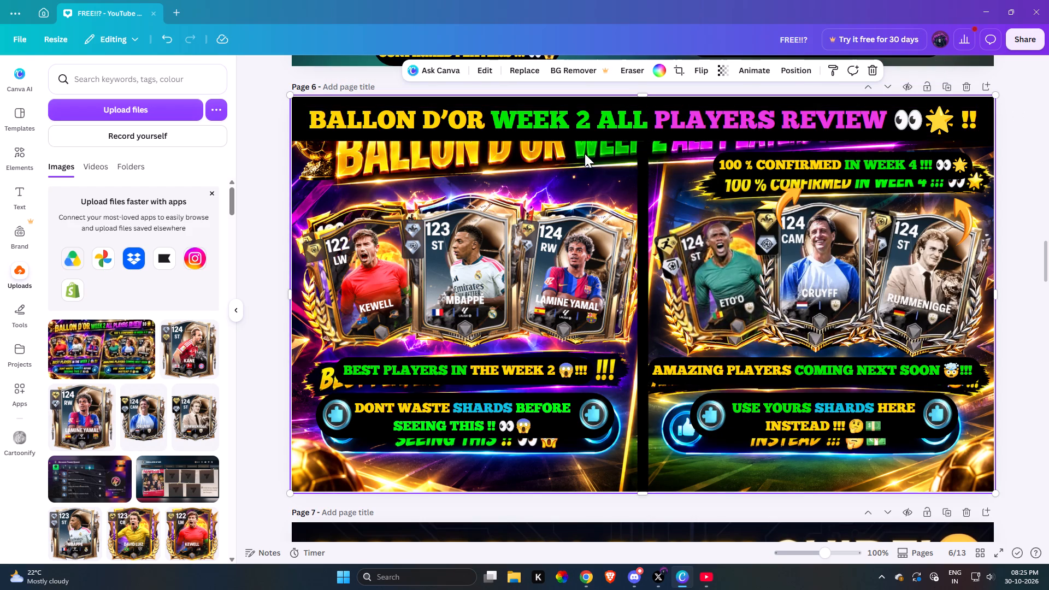
pyautogui.moveTo(585, 154); pyautogui.dragTo(552, 108)
pyautogui.click(688, 156)
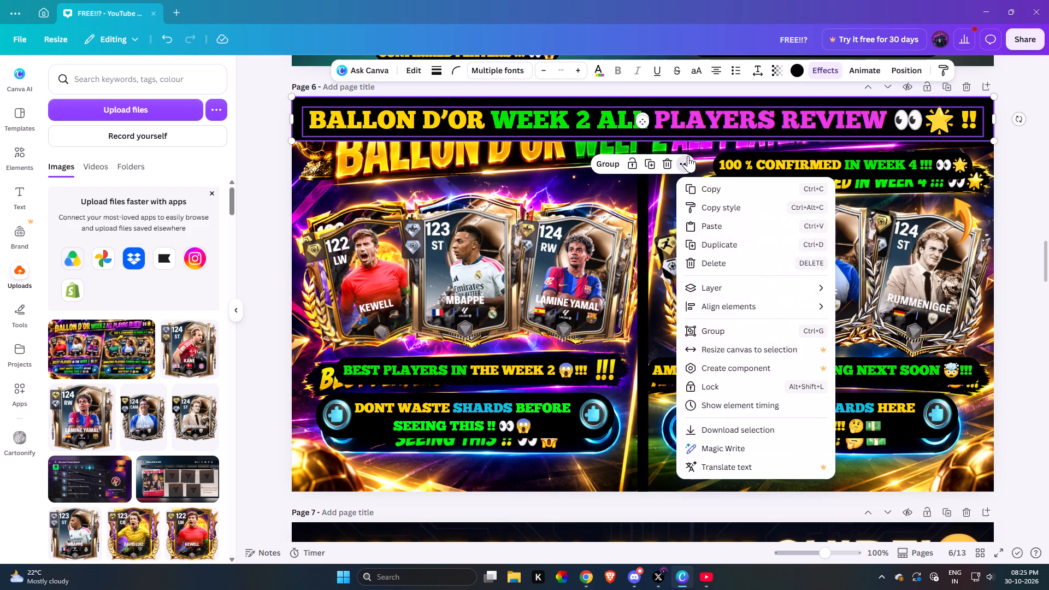
pyautogui.click(762, 266)
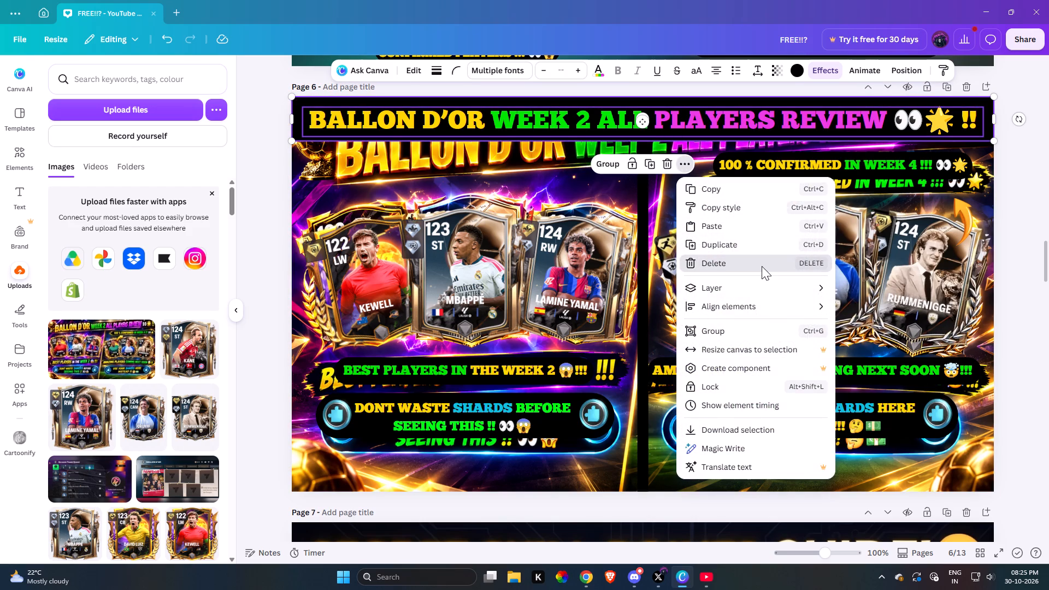
pyautogui.click(639, 185)
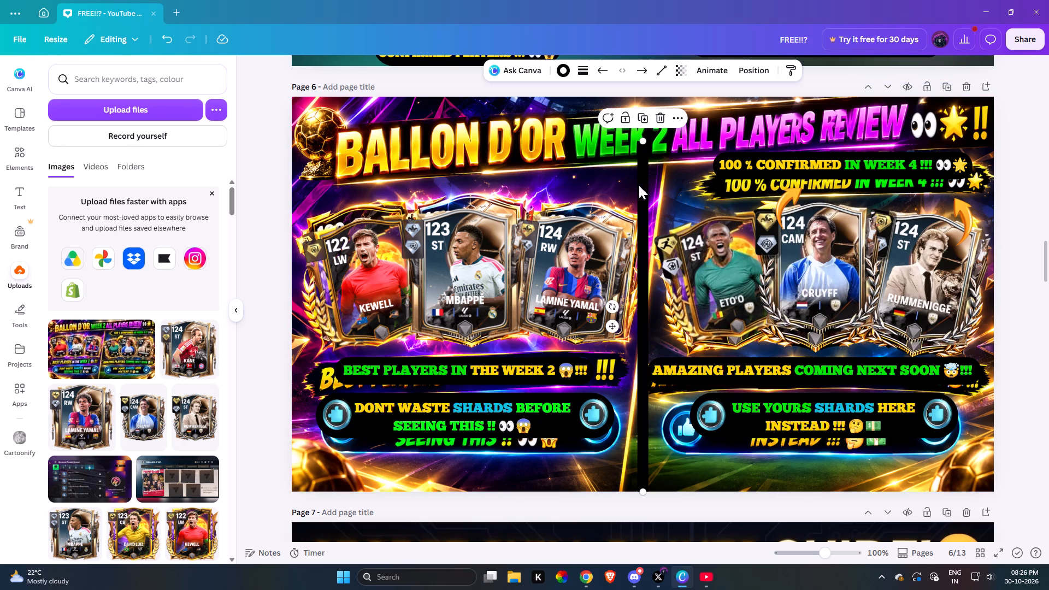
pyautogui.click(659, 114)
# Enlarge the Lamine Yamal card slightly and reposition it over the matching card in the new background.
pyautogui.moveTo(585, 287); pyautogui.dragTo(596, 278)
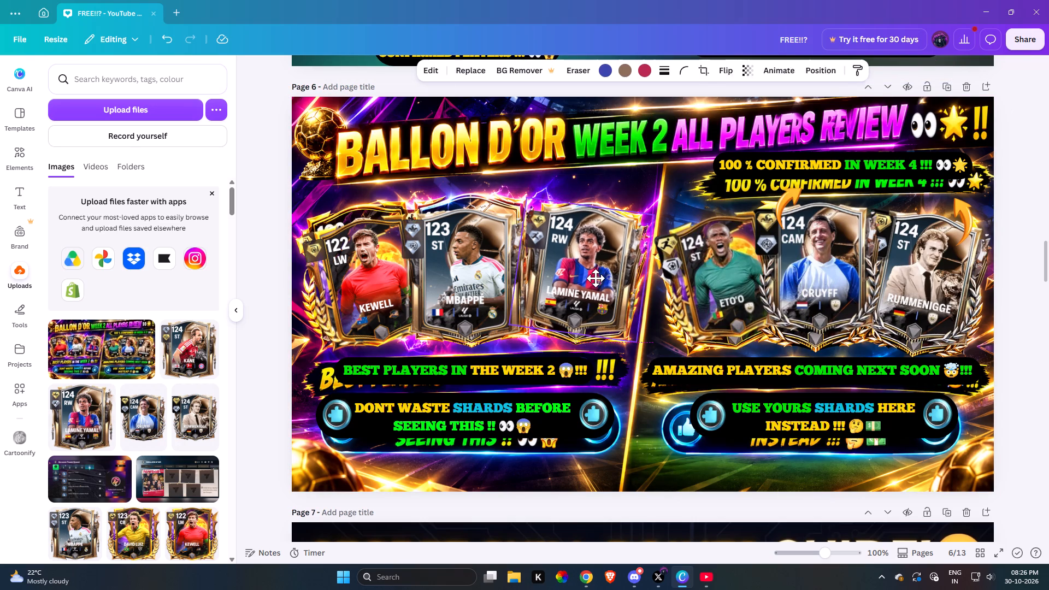
pyautogui.moveTo(596, 278); pyautogui.dragTo(599, 281)
pyautogui.moveTo(639, 339); pyautogui.dragTo(645, 345)
pyautogui.click(601, 299)
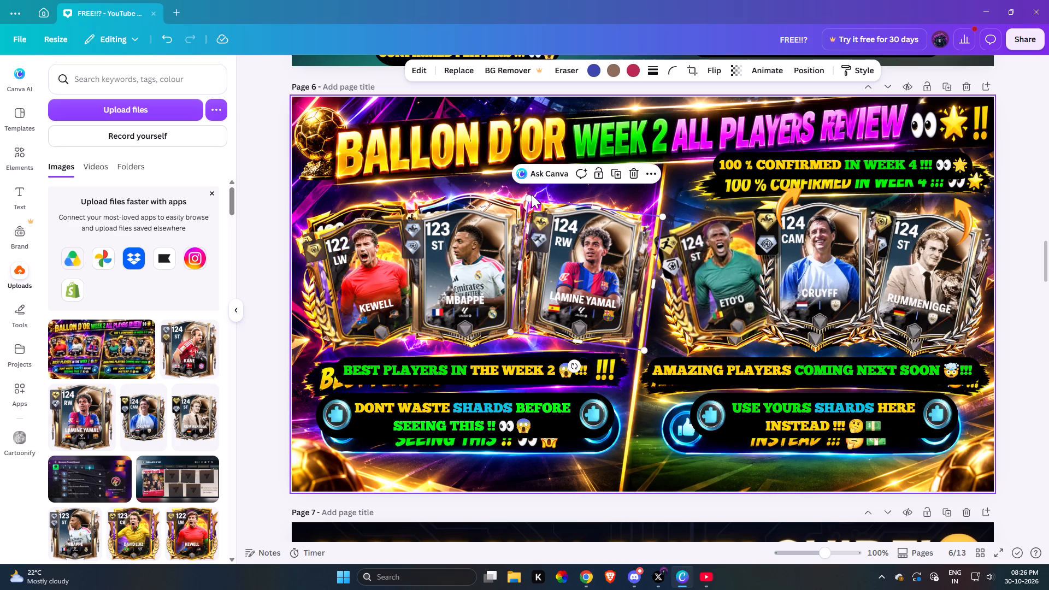
pyautogui.moveTo(530, 198); pyautogui.dragTo(521, 195)
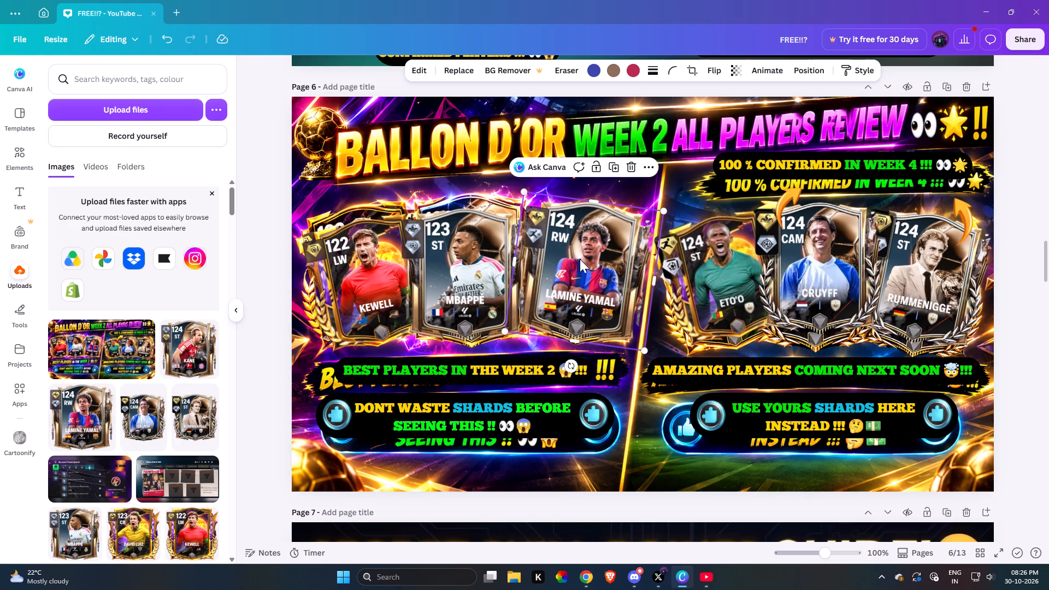
pyautogui.click(580, 259)
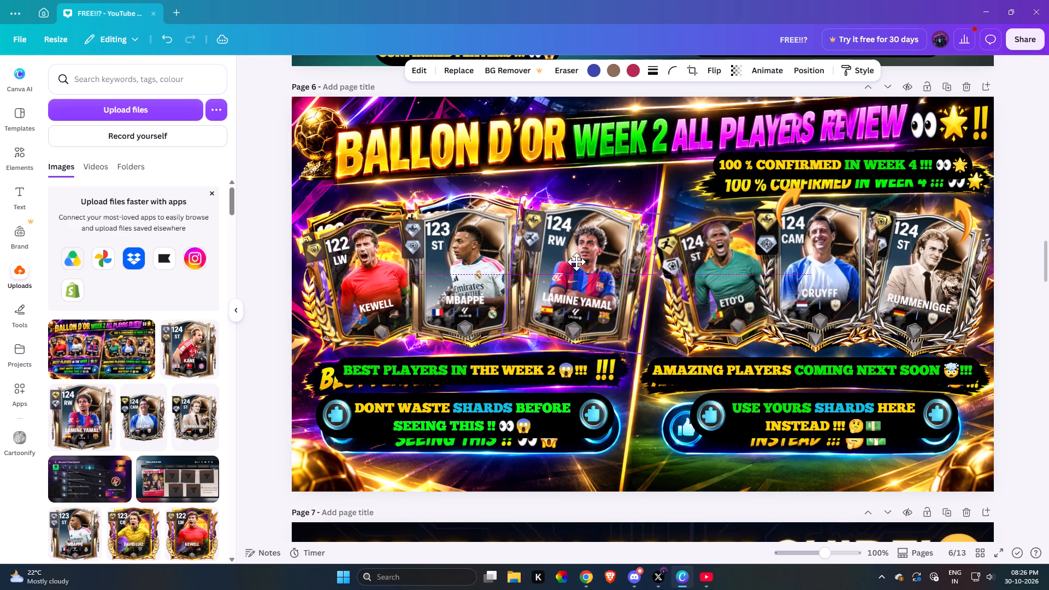
# Enlarge the Mbappé card slightly and reposition it over the matching middle card in the new page 6 background.
pyautogui.moveTo(469, 261); pyautogui.dragTo(476, 248)
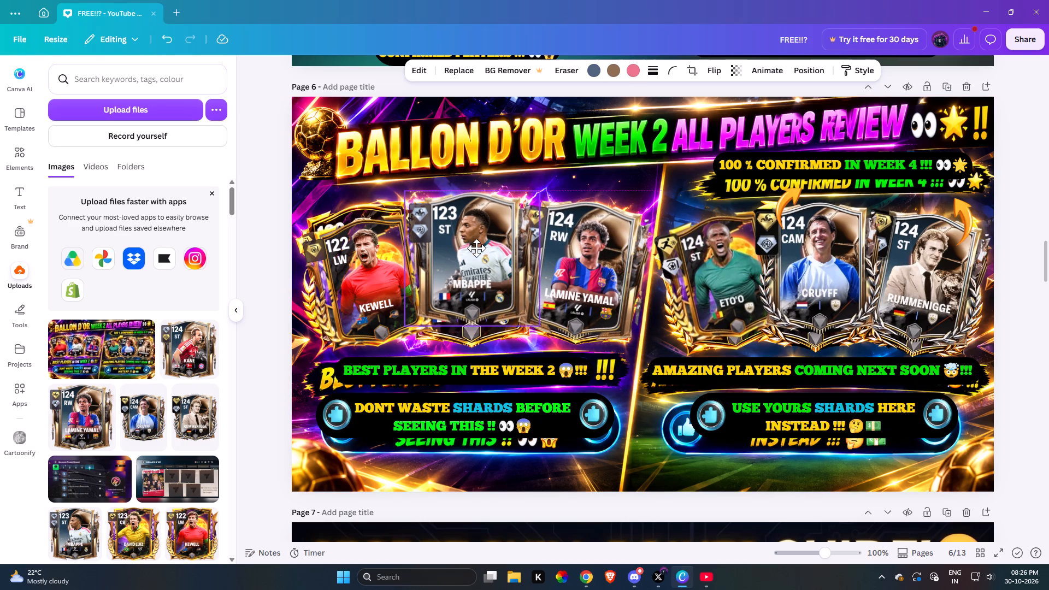
pyautogui.moveTo(476, 248); pyautogui.dragTo(477, 255)
pyautogui.moveTo(407, 198); pyautogui.dragTo(396, 194)
pyautogui.moveTo(496, 252); pyautogui.dragTo(501, 262)
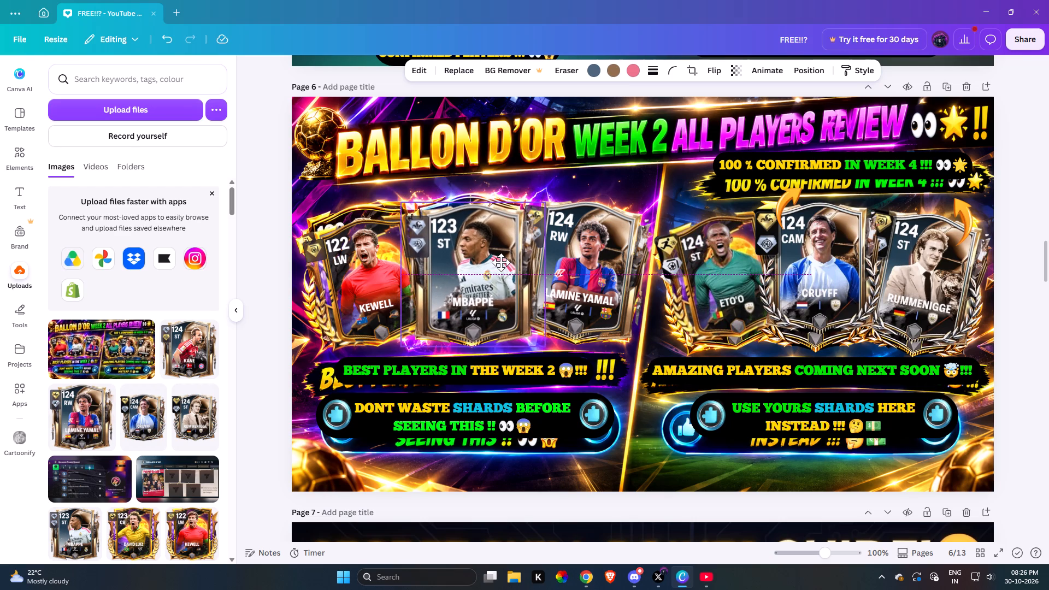
pyautogui.moveTo(501, 262); pyautogui.dragTo(503, 262)
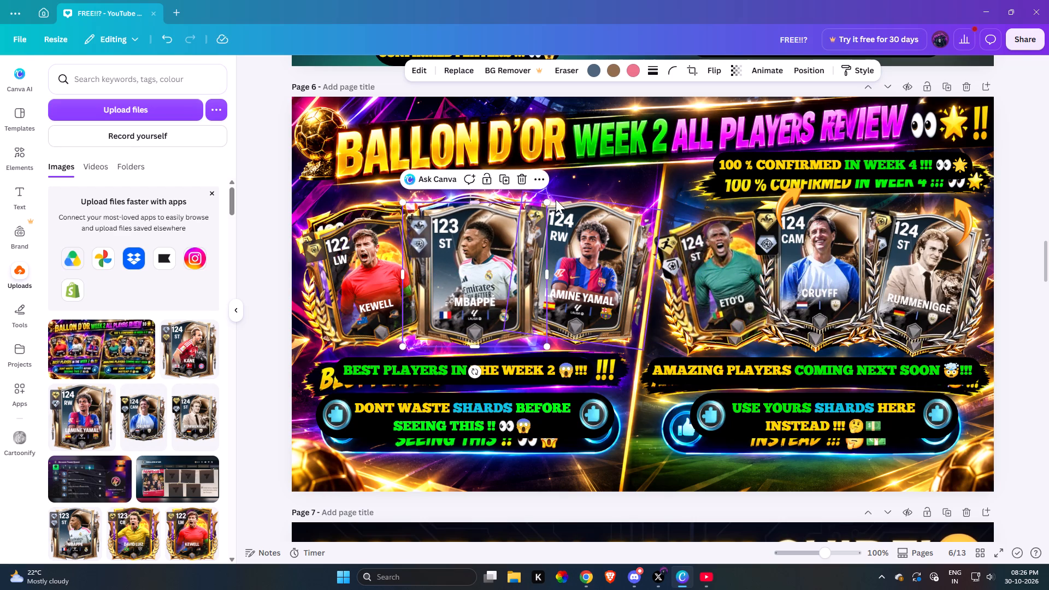
pyautogui.moveTo(549, 203); pyautogui.dragTo(556, 197)
pyautogui.moveTo(484, 238); pyautogui.dragTo(478, 233)
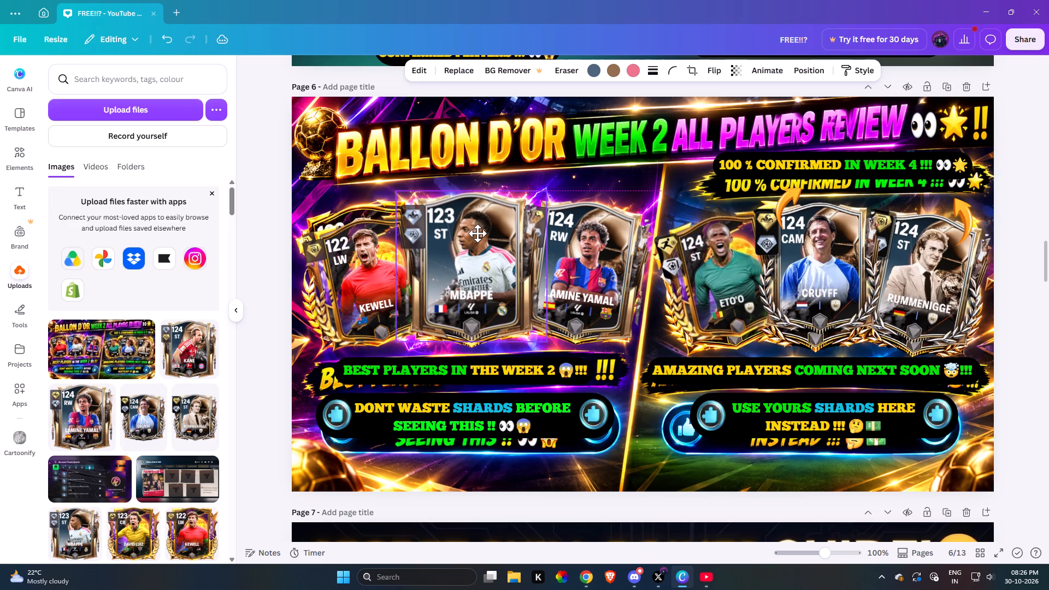
pyautogui.moveTo(478, 233); pyautogui.dragTo(477, 238)
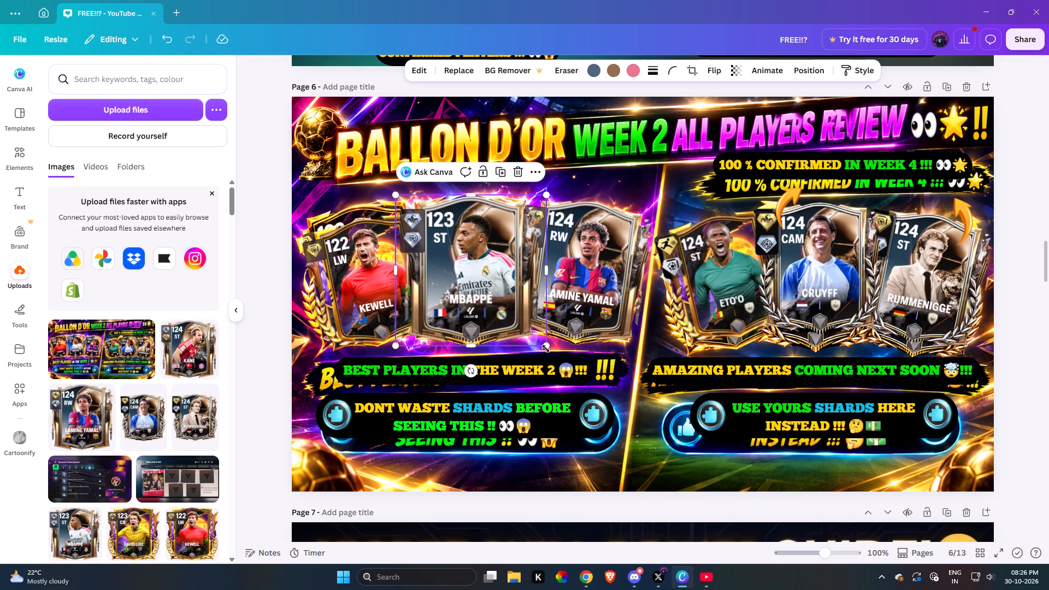
pyautogui.click(547, 349)
pyautogui.click(478, 299)
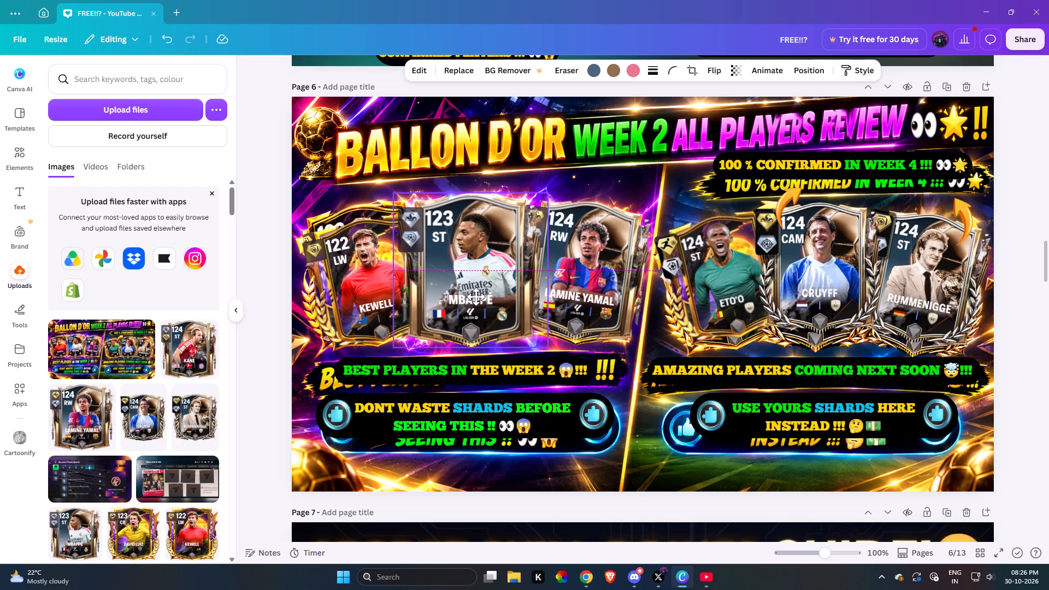
# Enlarge the Kewell card and reposition it to cover the matching card in the new background.
pyautogui.click(366, 291)
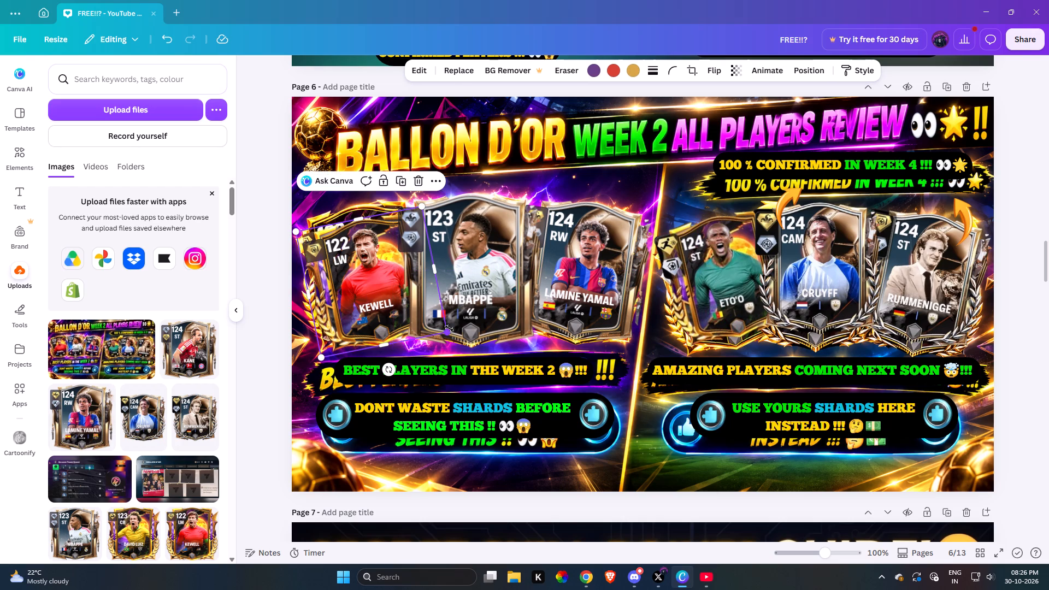
pyautogui.moveTo(449, 328); pyautogui.dragTo(467, 334)
pyautogui.moveTo(368, 292); pyautogui.dragTo(357, 280)
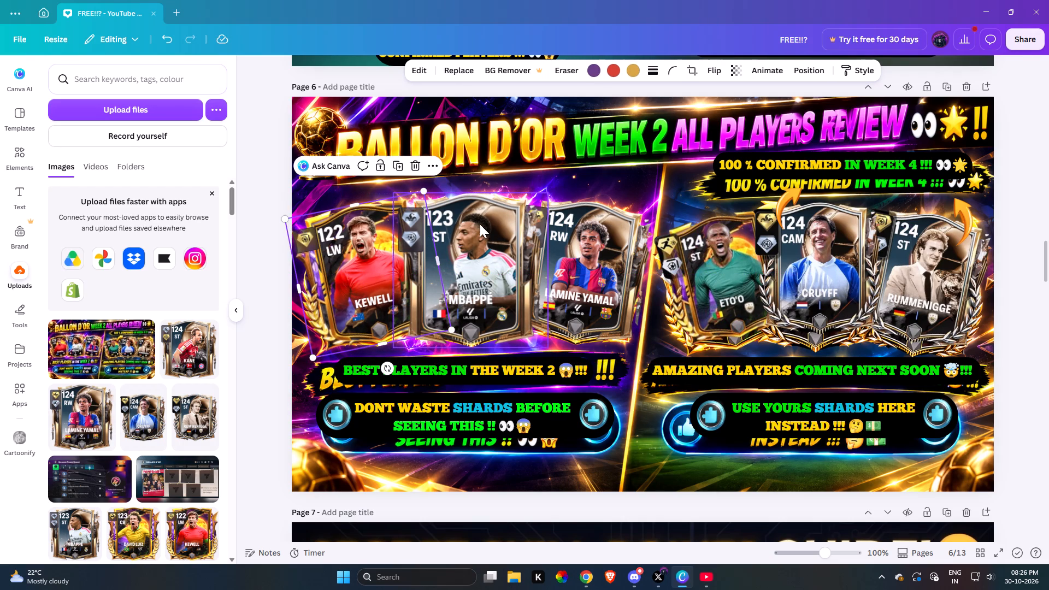
pyautogui.click(595, 182)
# Nudge the Lamine Yamal card and shrink the Mbappé card to about 275 × 275, realigning both over their background cards.
pyautogui.moveTo(574, 248); pyautogui.dragTo(581, 249)
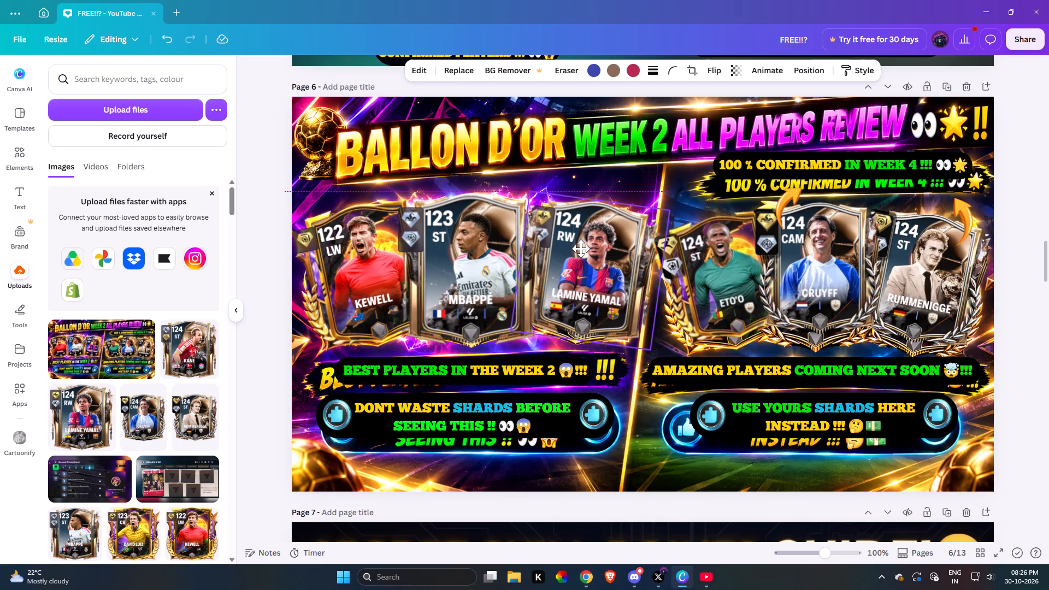
pyautogui.moveTo(581, 249); pyautogui.dragTo(580, 249)
pyautogui.click(444, 256)
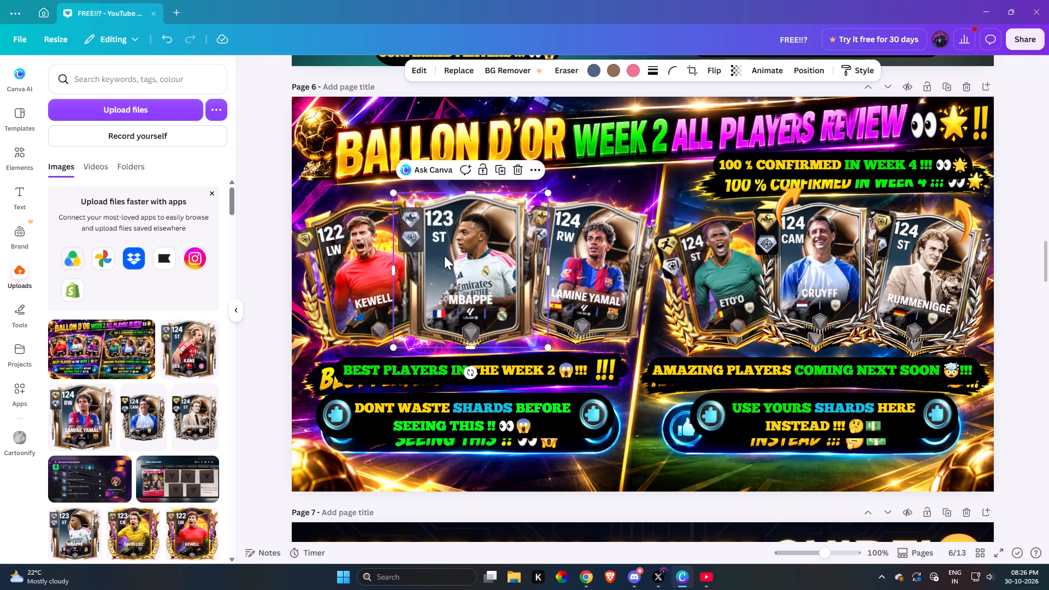
pyautogui.moveTo(551, 350); pyautogui.dragTo(544, 347)
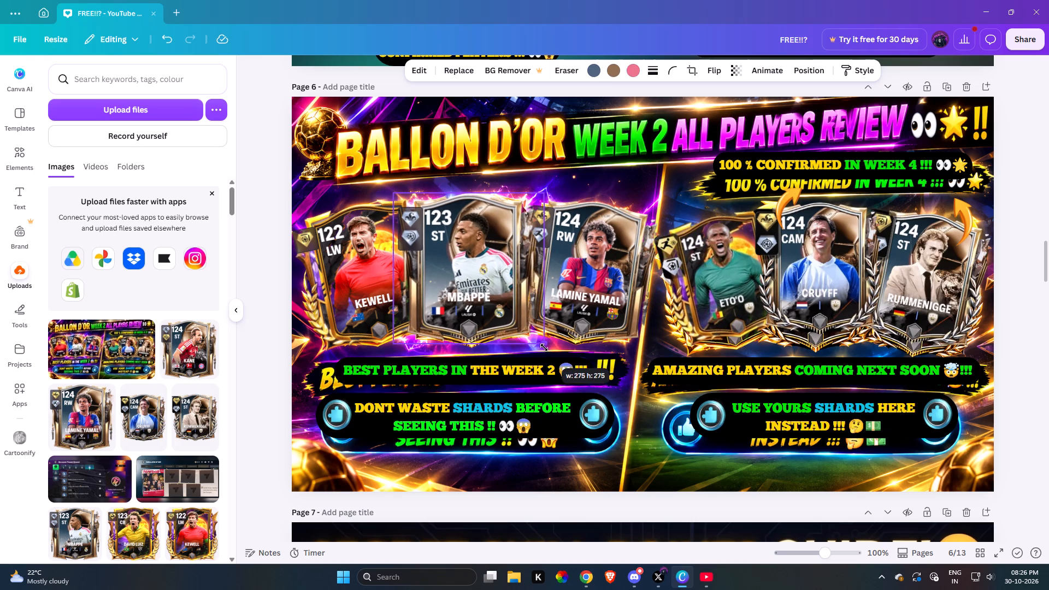
pyautogui.moveTo(544, 347); pyautogui.dragTo(543, 347)
pyautogui.click(496, 304)
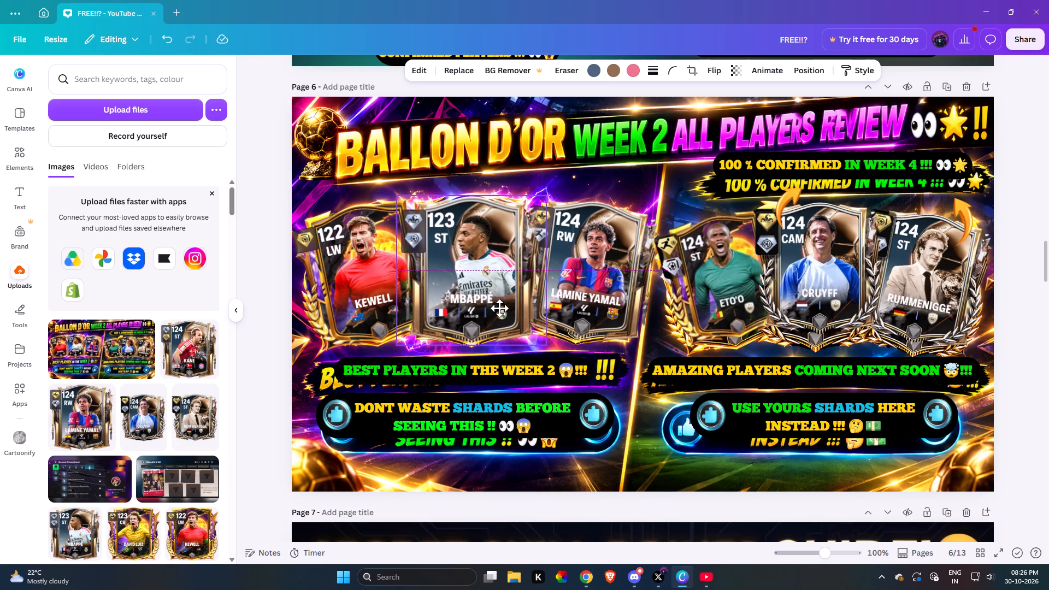
pyautogui.click(577, 300)
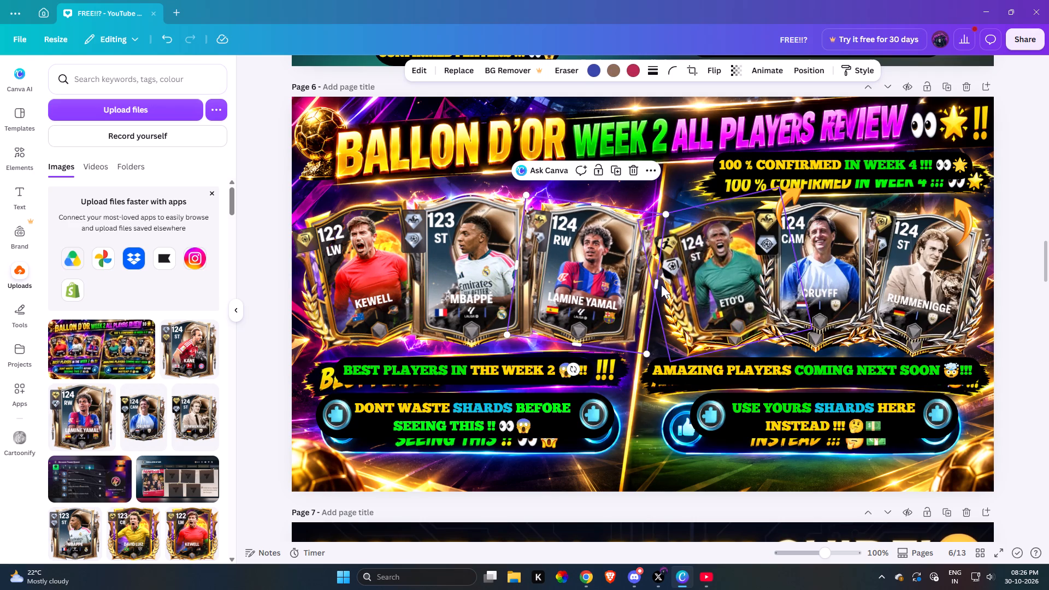
# Delete the old "BEST PLAYERS IN THE WEEK 2" text group from page 6.
pyautogui.click(449, 369)
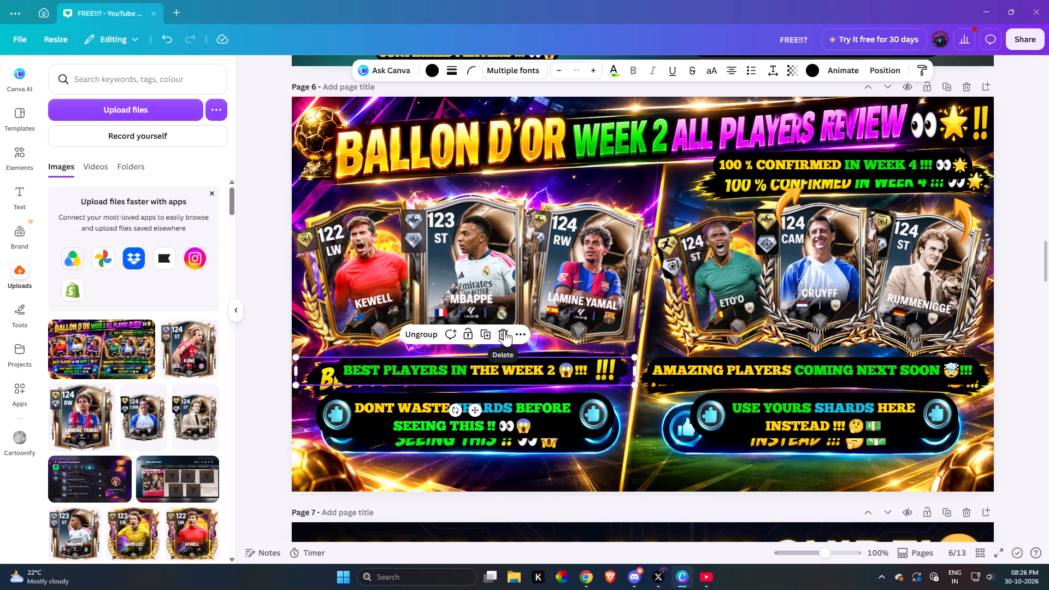
pyautogui.click(504, 330)
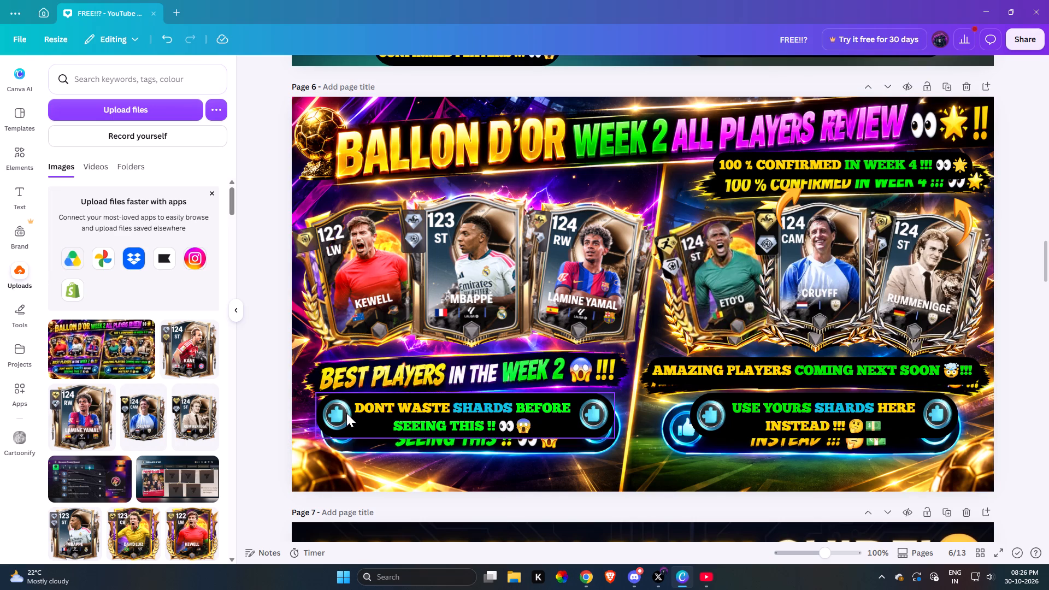
# Move the old "DONT WASTE SHARDS BEFORE SEEING THIS" banner off the redesigned one and delete it.
pyautogui.moveTo(544, 427); pyautogui.dragTo(548, 436)
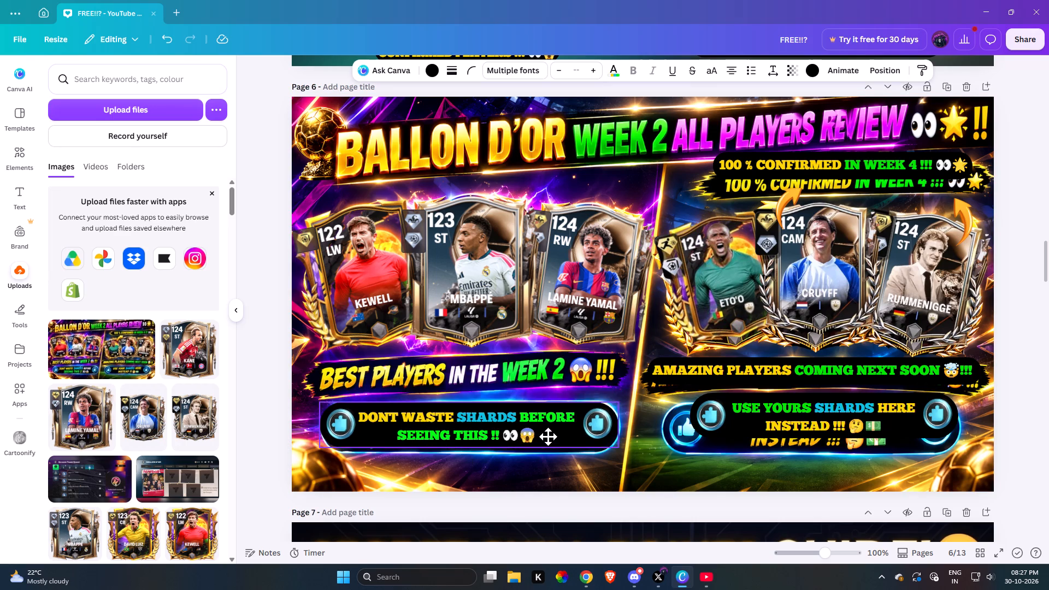
pyautogui.moveTo(548, 436); pyautogui.dragTo(548, 435)
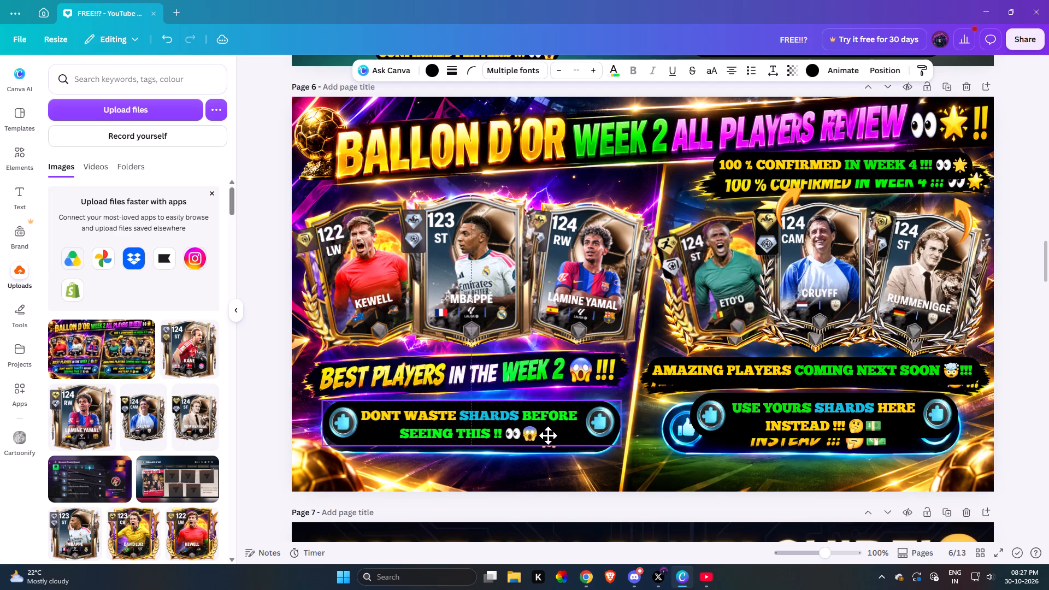
pyautogui.moveTo(548, 435); pyautogui.dragTo(546, 349)
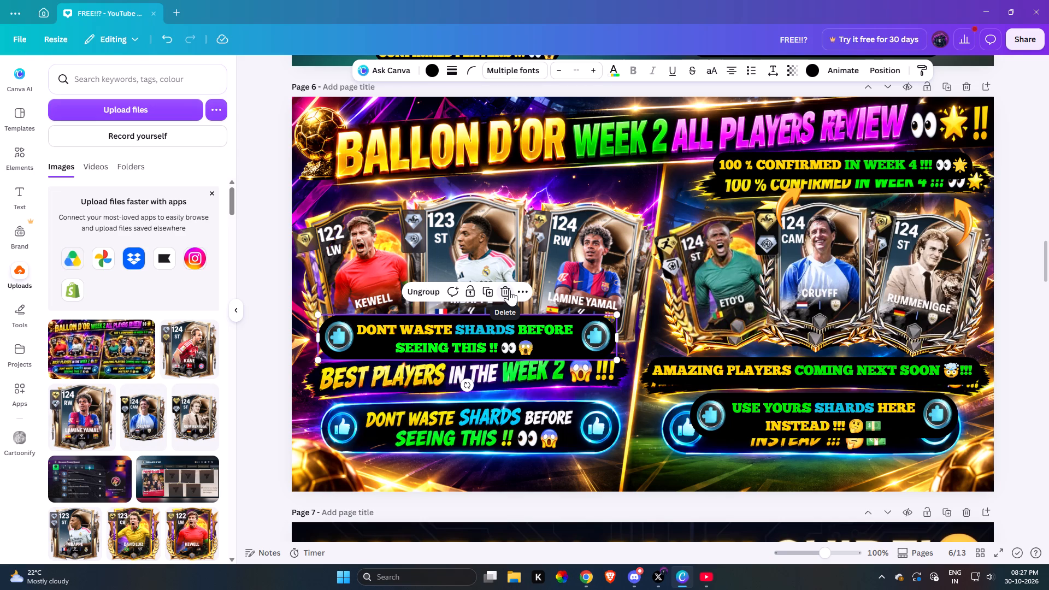
pyautogui.click(509, 290)
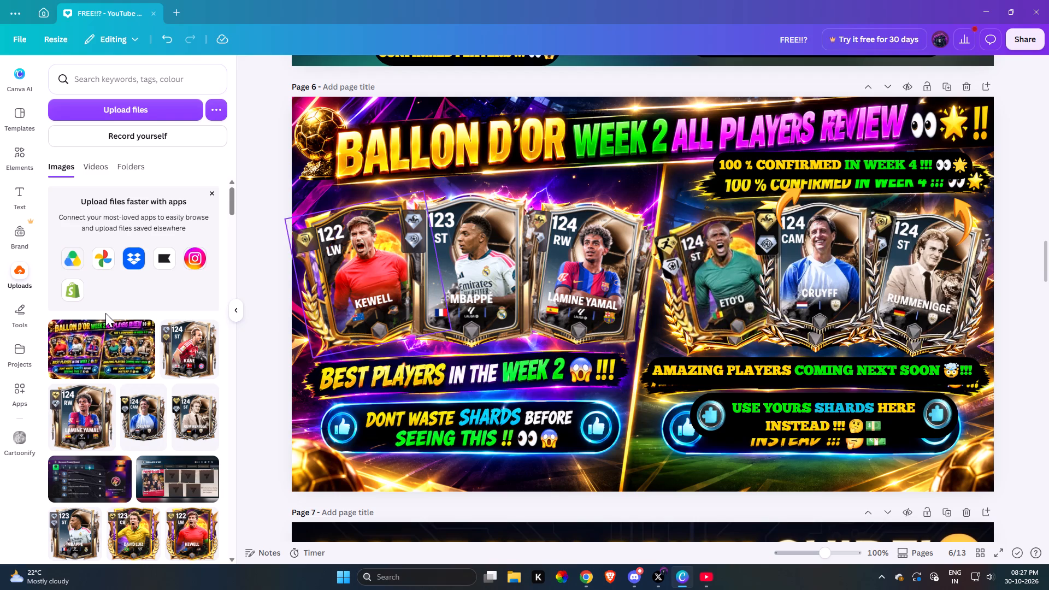
# Add the round blue shard icon from the uploaded images, sized and placed over the first thumbs-up icon in the "DONT WASTE SHARDS" banner.
pyautogui.scroll(-9, 119, 349)
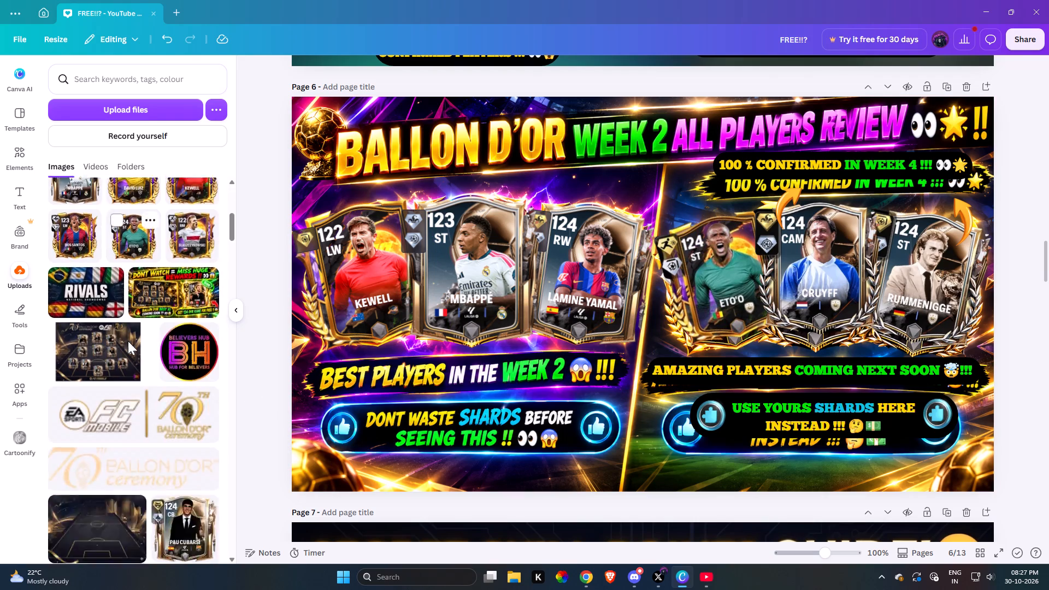
pyautogui.scroll(-16, 139, 340)
pyautogui.scroll(5, 143, 341)
pyautogui.scroll(-10, 149, 351)
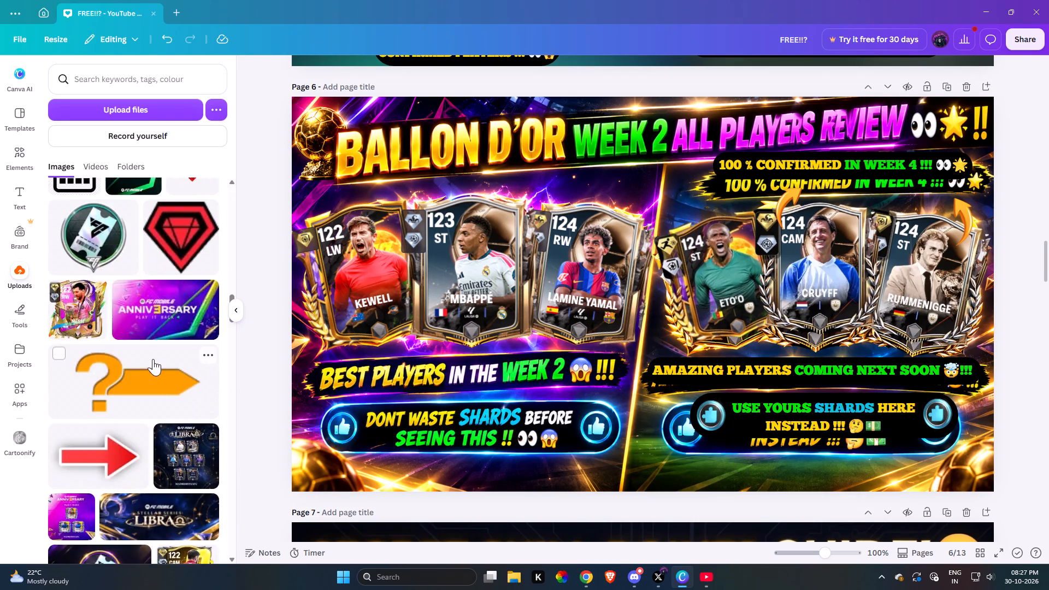
pyautogui.scroll(-20, 153, 359)
pyautogui.scroll(4, 163, 357)
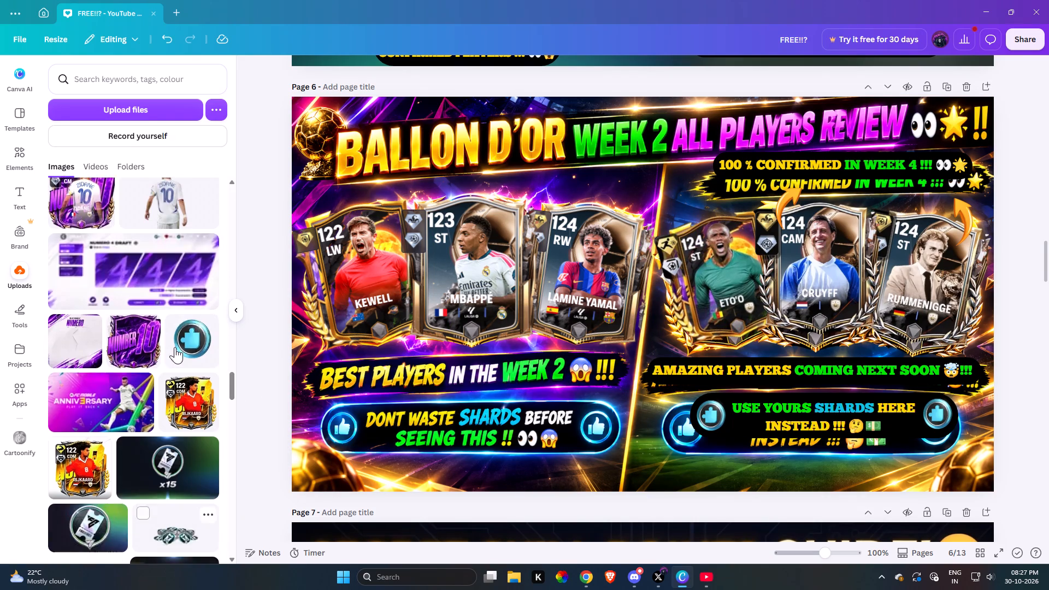
pyautogui.click(196, 381)
pyautogui.moveTo(647, 298); pyautogui.dragTo(385, 405)
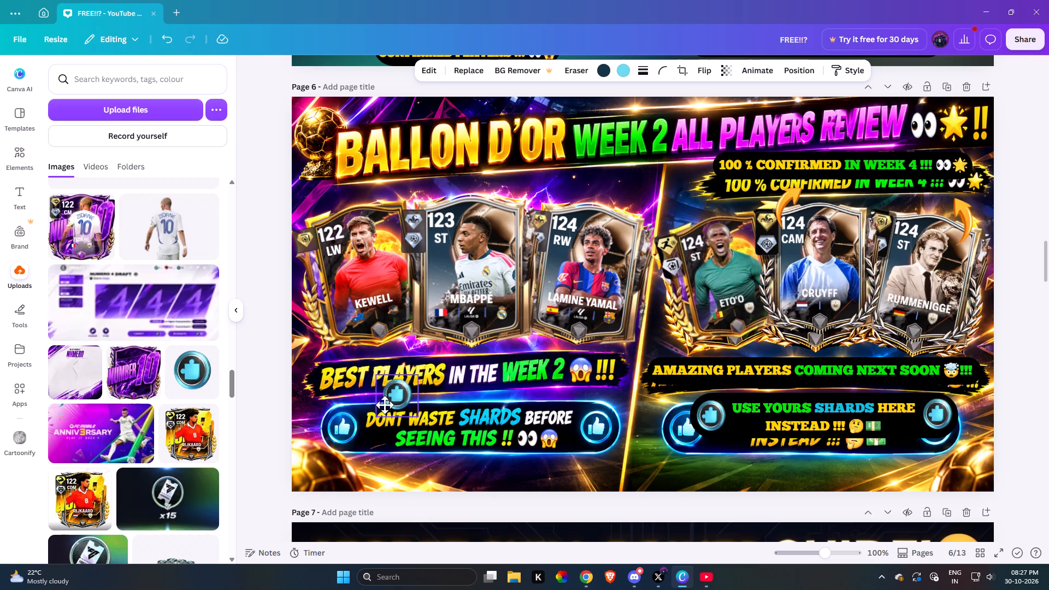
pyautogui.moveTo(385, 405); pyautogui.dragTo(346, 431)
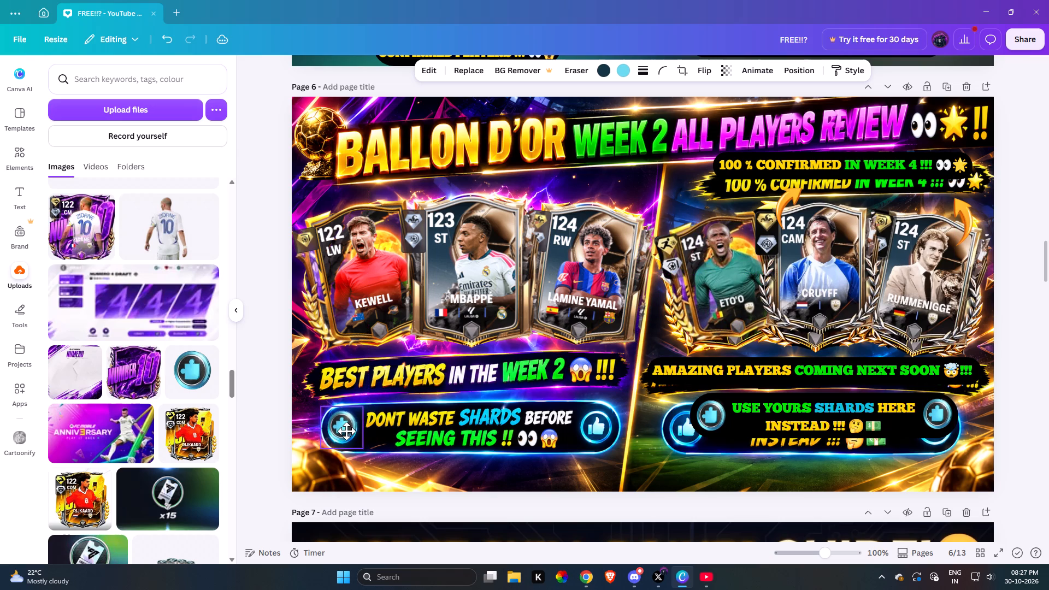
pyautogui.moveTo(346, 431); pyautogui.dragTo(347, 434)
pyautogui.click(364, 411)
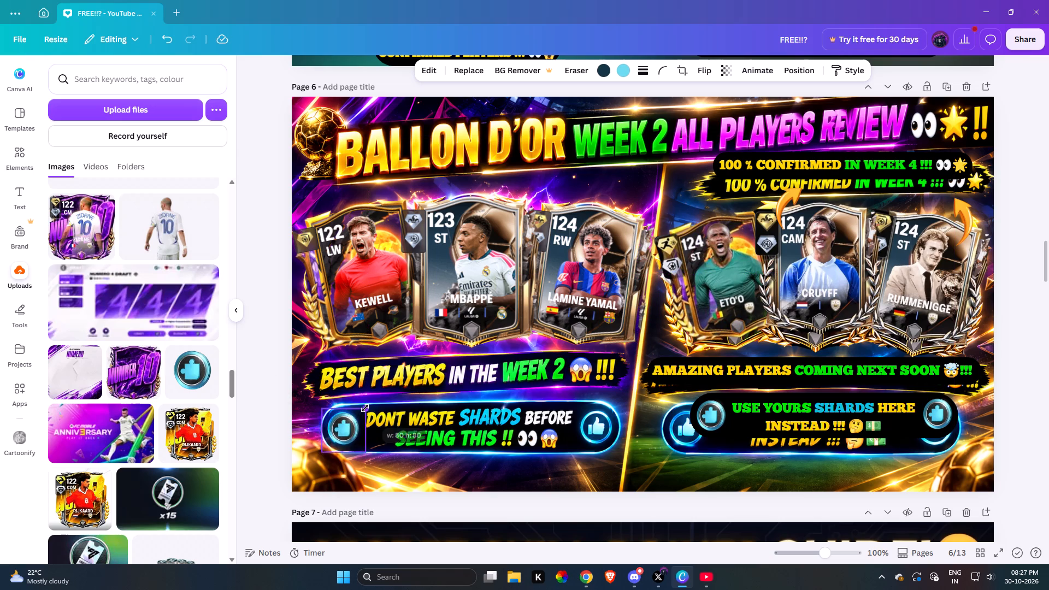
pyautogui.click(342, 431)
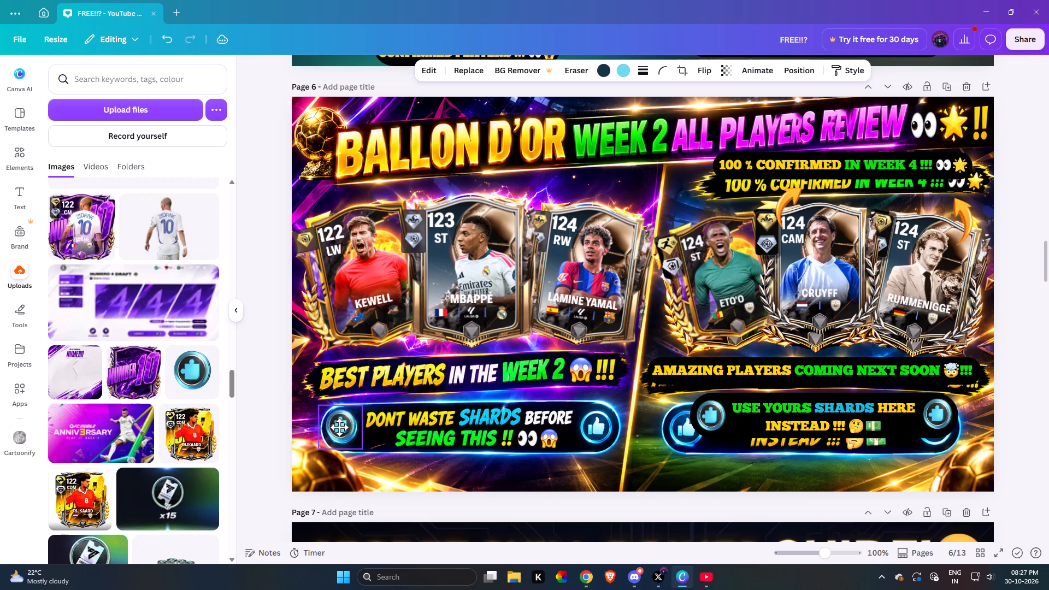
# Add a second blue shard icon and fit it over the thumbs-up icon at the other end of the same banner.
pyautogui.moveTo(197, 364); pyautogui.dragTo(581, 420)
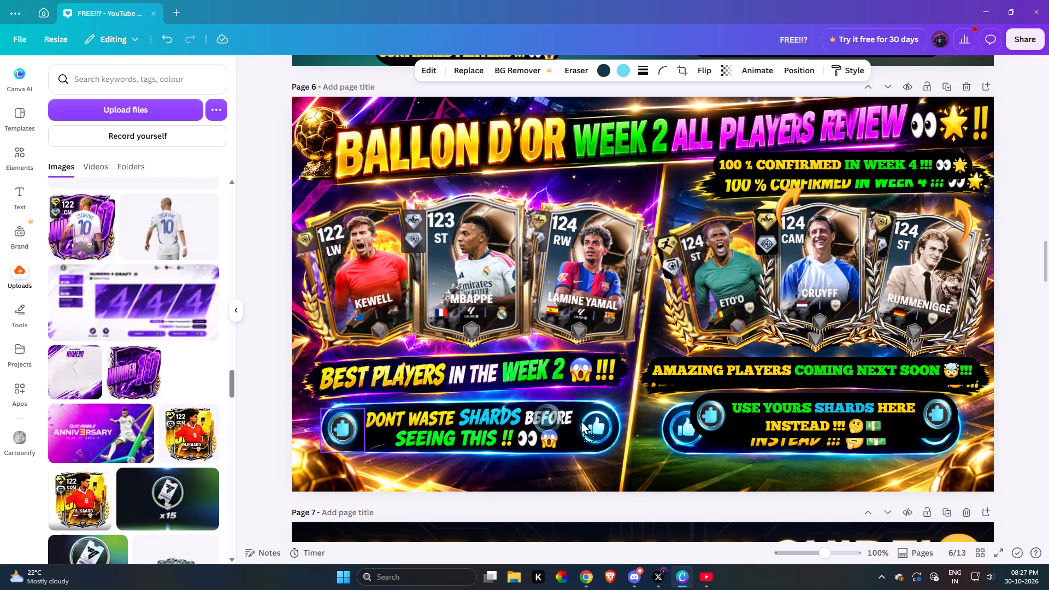
pyautogui.moveTo(581, 420); pyautogui.dragTo(609, 426)
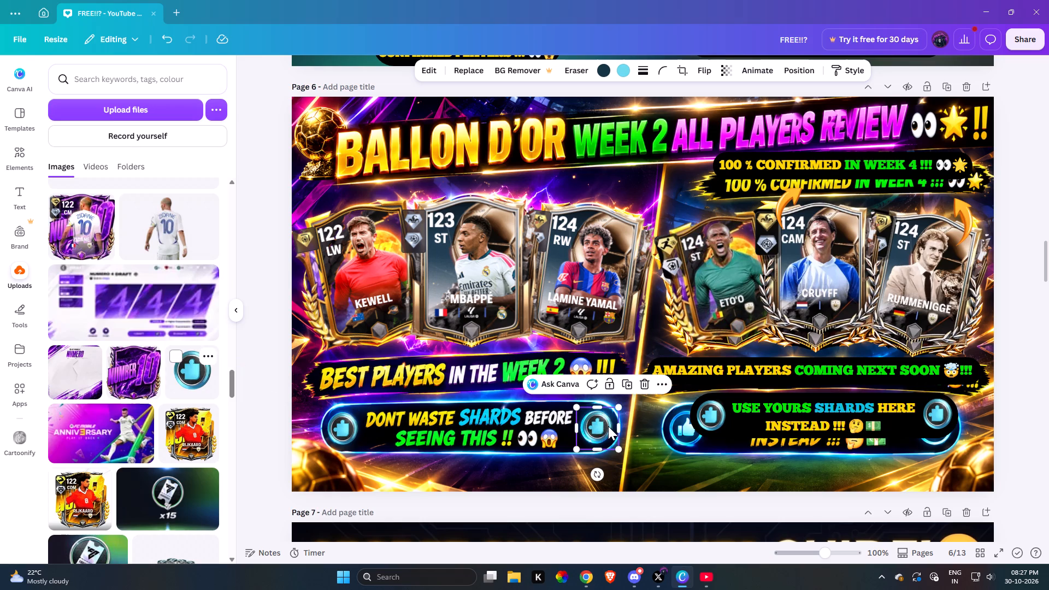
pyautogui.click(600, 426)
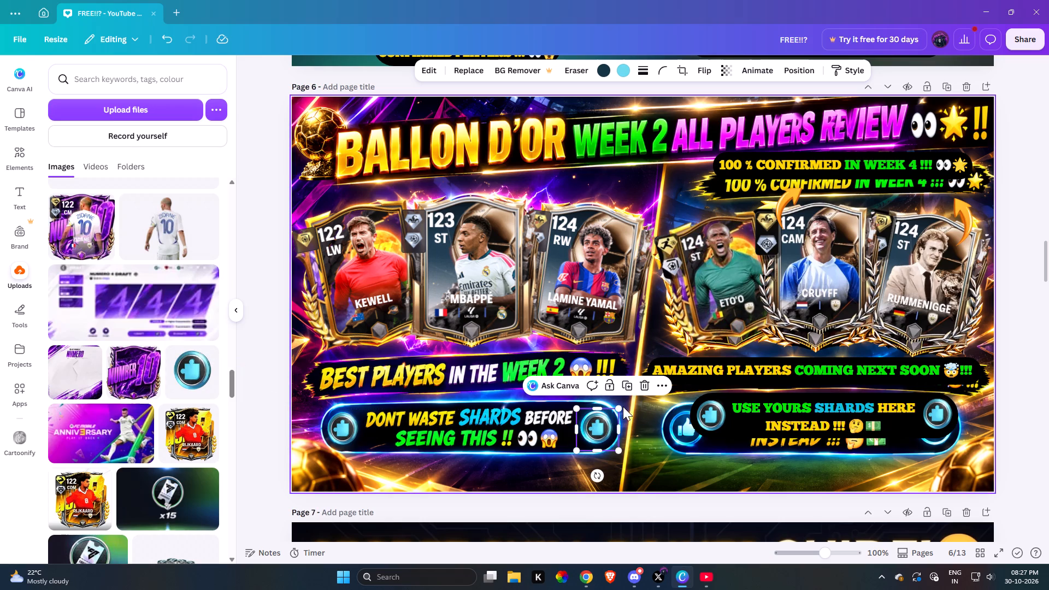
pyautogui.click(621, 406)
pyautogui.click(577, 410)
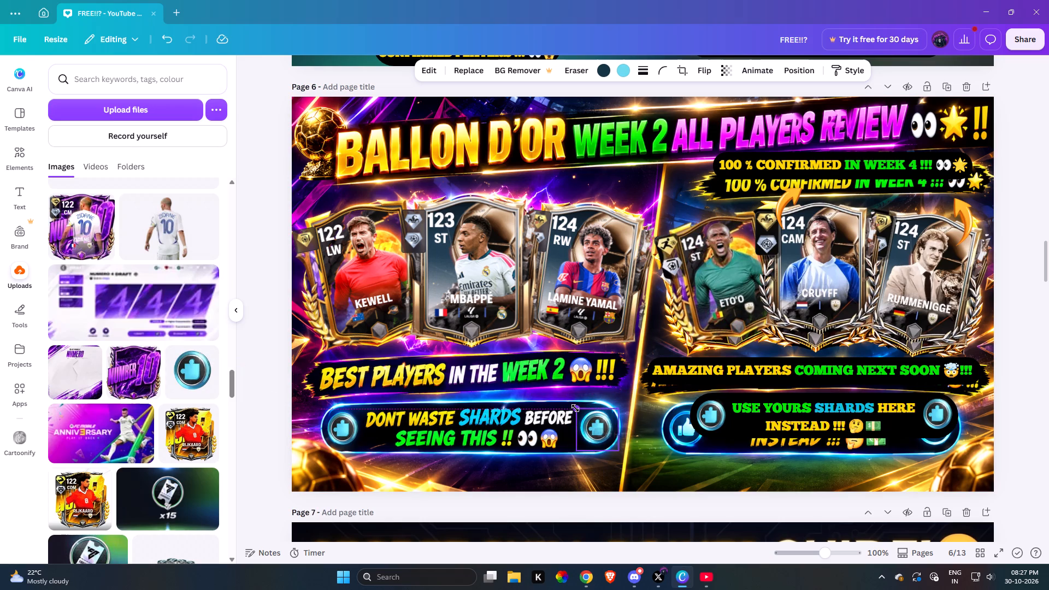
pyautogui.click(602, 430)
pyautogui.click(578, 410)
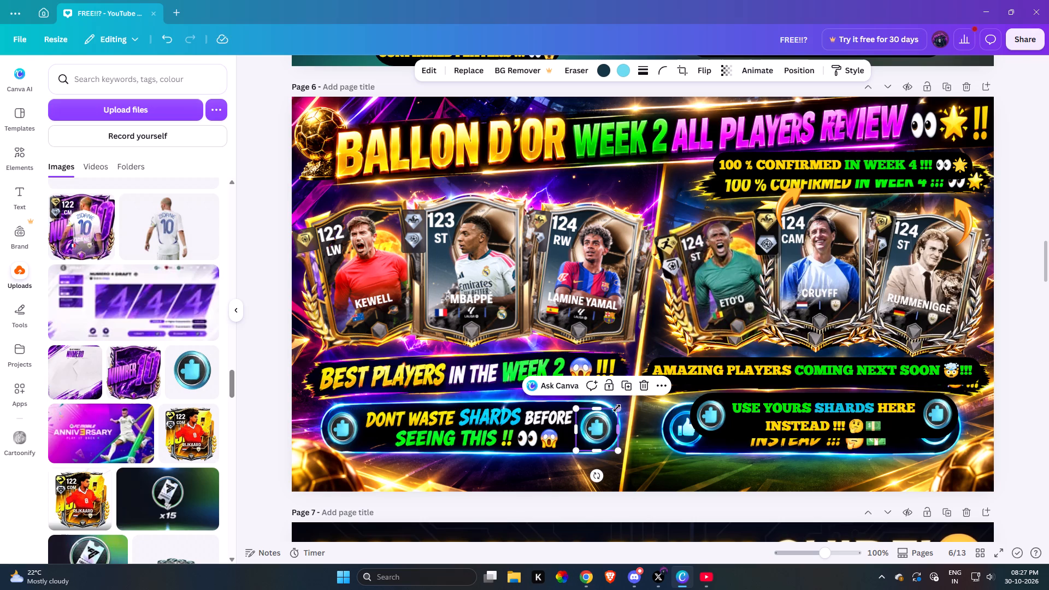
# Delete the old "AMAZING PLAYERS COMING NEXT SOON" and "USE YOURS SHARDS HERE INSTEAD" groups covering the redesigned banners on page 6.
pyautogui.moveTo(935, 461); pyautogui.dragTo(914, 449)
pyautogui.moveTo(914, 449); pyautogui.dragTo(832, 374)
pyautogui.click(712, 447)
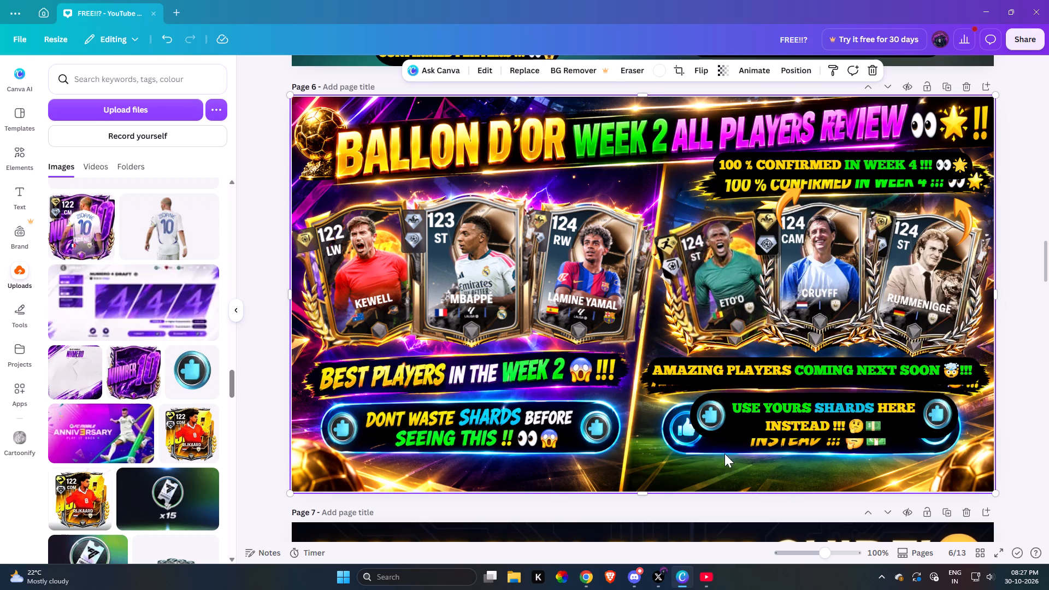
pyautogui.moveTo(740, 459); pyautogui.dragTo(706, 373)
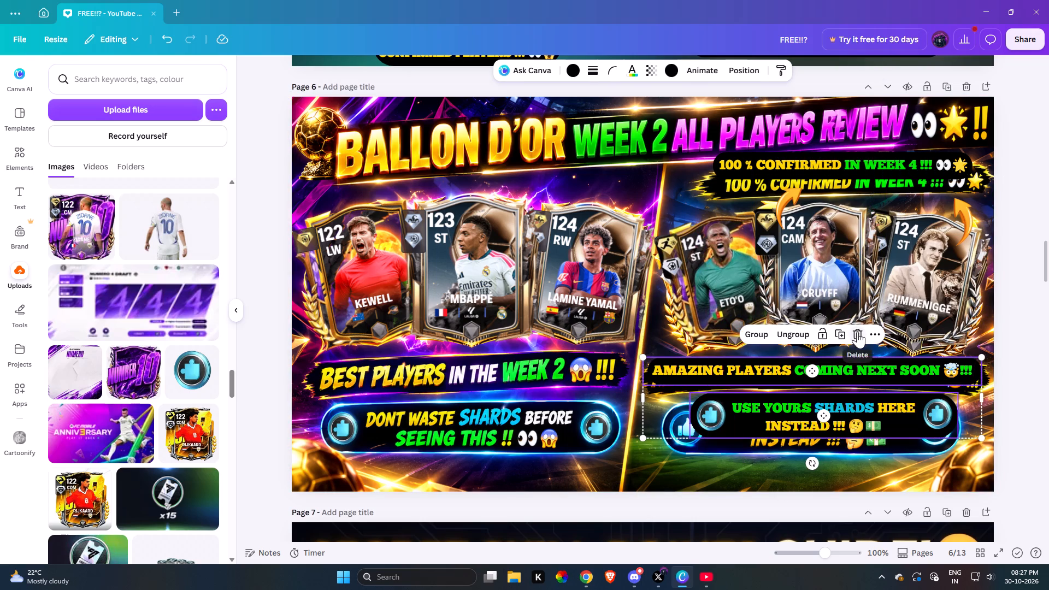
pyautogui.click(857, 332)
# Duplicate the blue shard icon and place the copy over the first thumbs-up icon in the "USE YOUR SHARDS HERE INSTEAD" banner.
pyautogui.click(345, 422)
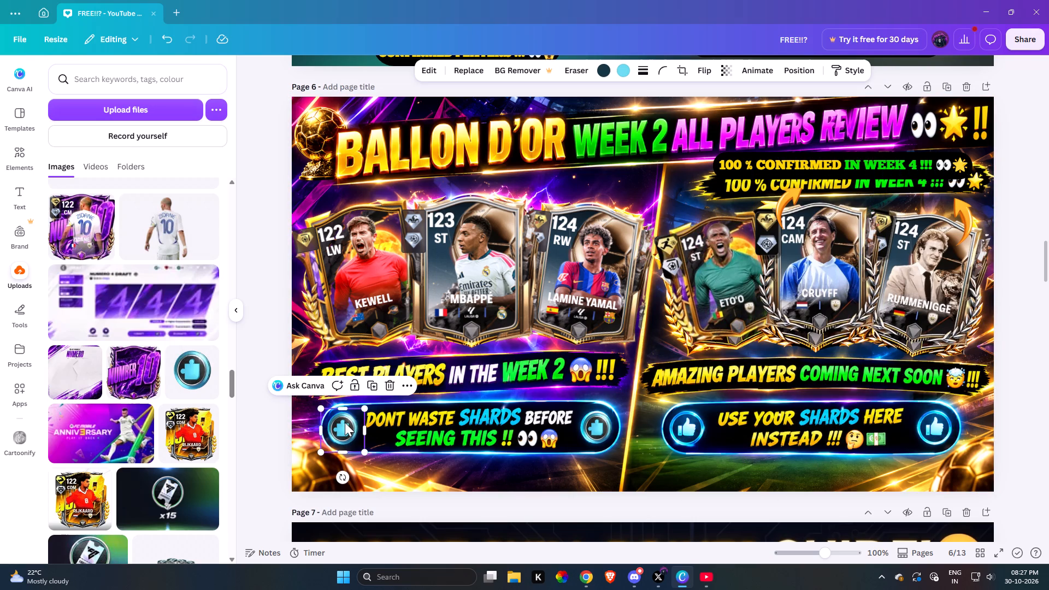
pyautogui.click(415, 382)
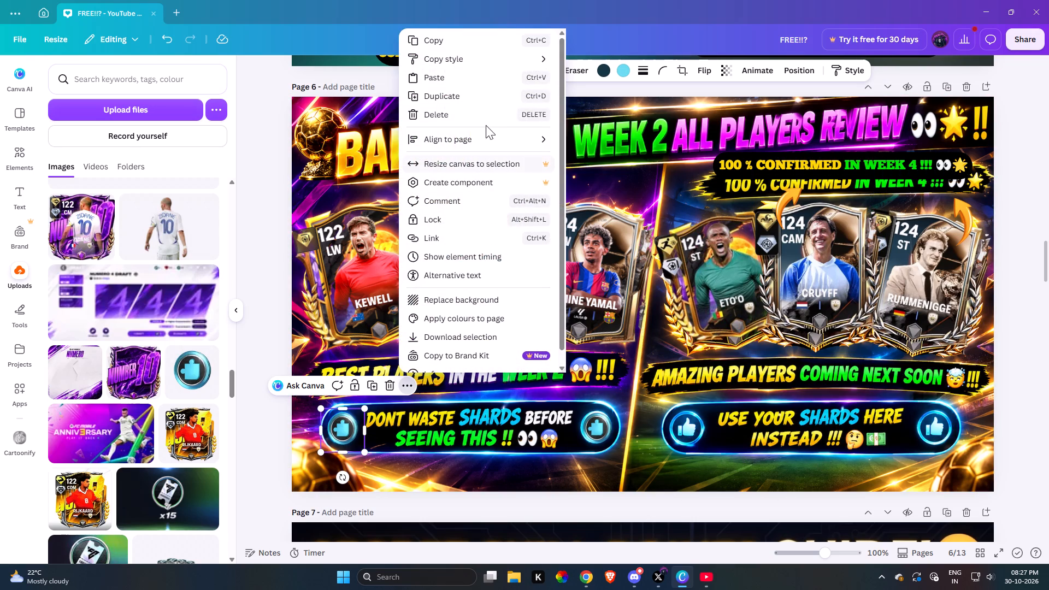
pyautogui.click(497, 95)
pyautogui.moveTo(352, 442); pyautogui.dragTo(716, 427)
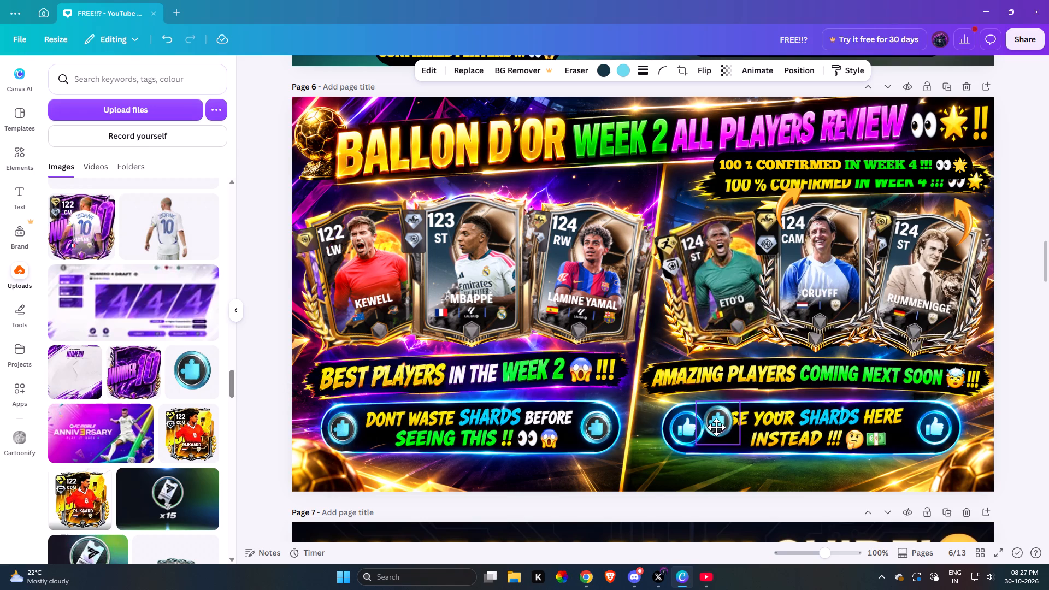
pyautogui.moveTo(716, 427); pyautogui.dragTo(688, 434)
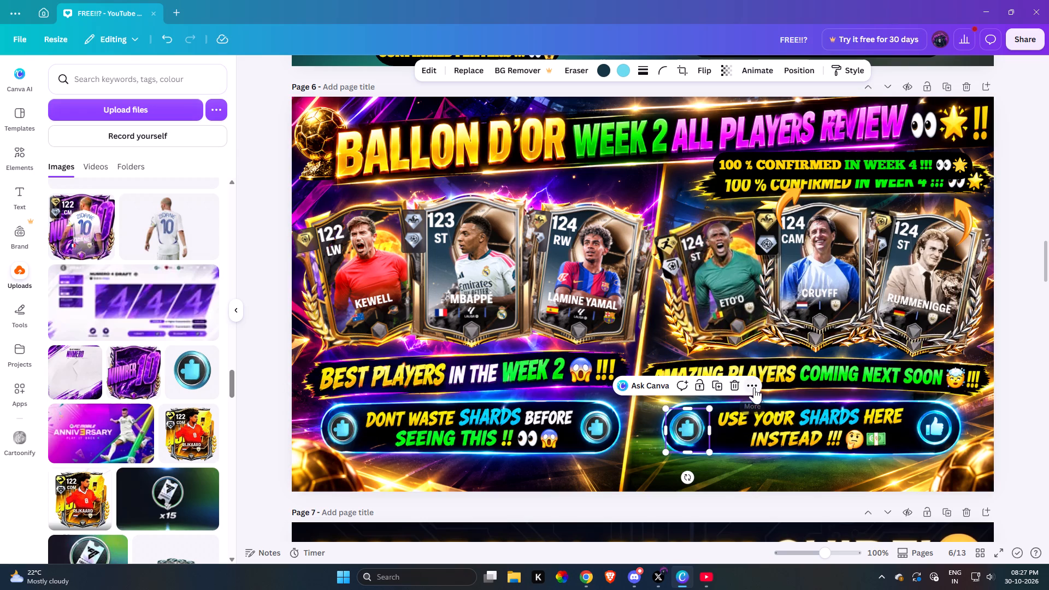
# Duplicate the shard icon again and fit the copy over the thumbs-up icon at the other end of that banner.
pyautogui.click(754, 387)
pyautogui.click(858, 96)
pyautogui.moveTo(695, 436); pyautogui.dragTo(936, 425)
pyautogui.click(914, 430)
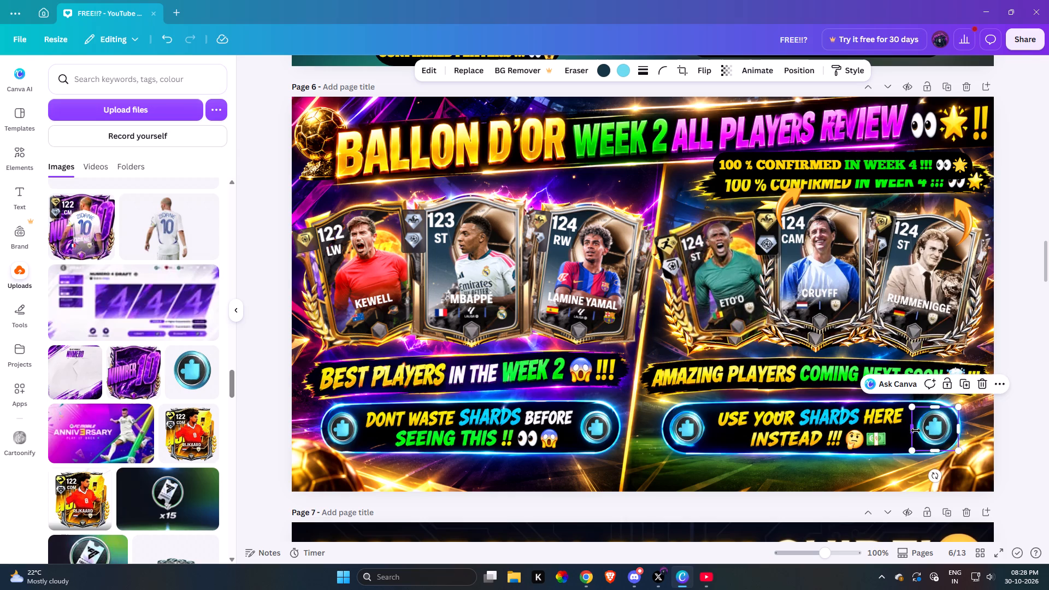
pyautogui.click(938, 434)
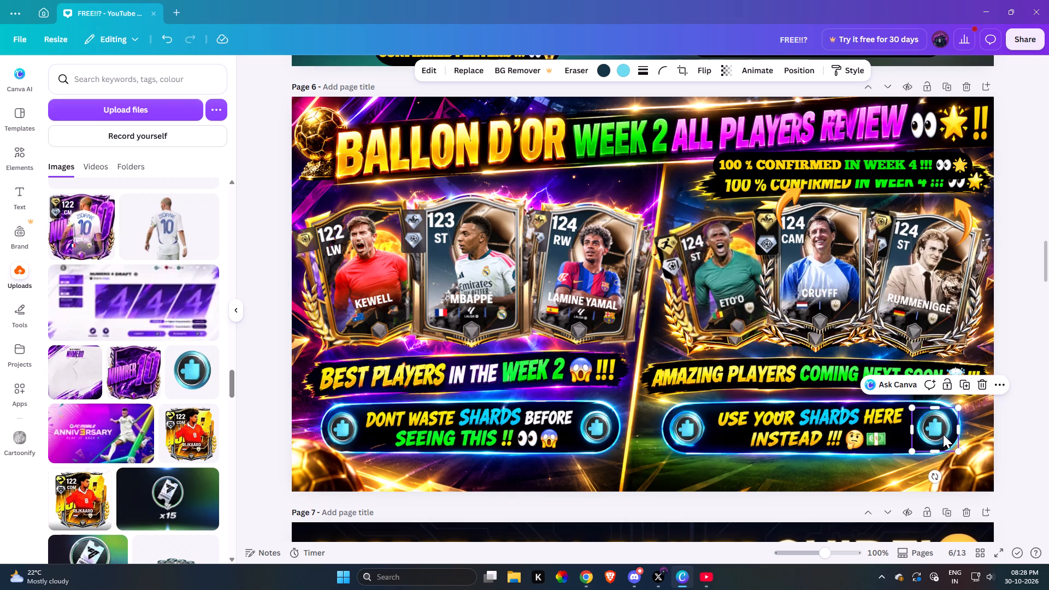
pyautogui.click(974, 462)
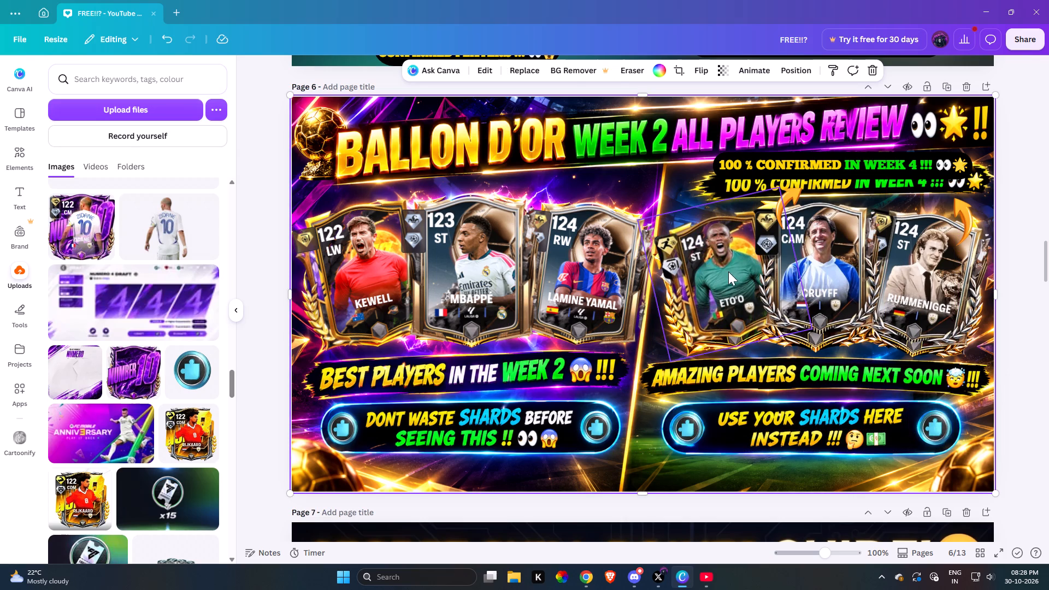
# Align the Eto'o and Cruyff cards with the redesigned card frames, enlarging the Cruyff card slightly.
pyautogui.moveTo(724, 272); pyautogui.dragTo(717, 284)
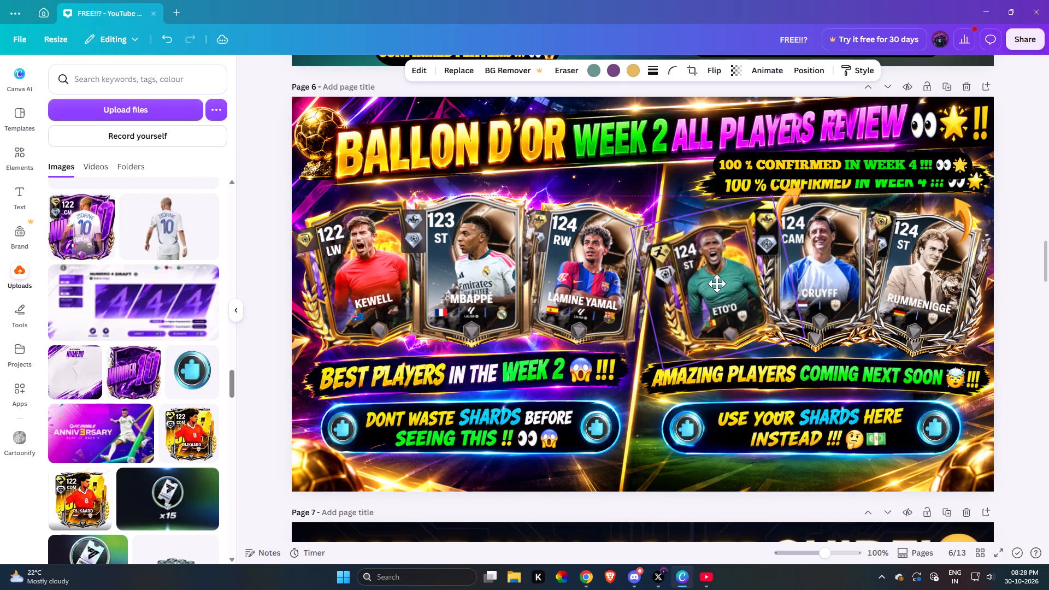
pyautogui.moveTo(717, 284); pyautogui.dragTo(717, 286)
pyautogui.moveTo(804, 274); pyautogui.dragTo(804, 285)
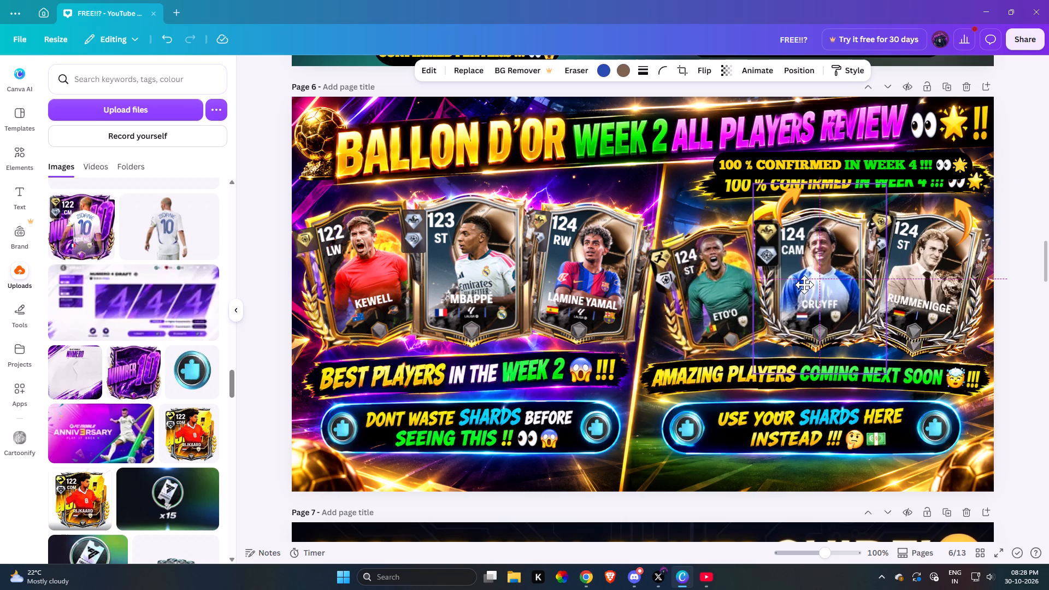
pyautogui.moveTo(804, 285); pyautogui.dragTo(803, 282)
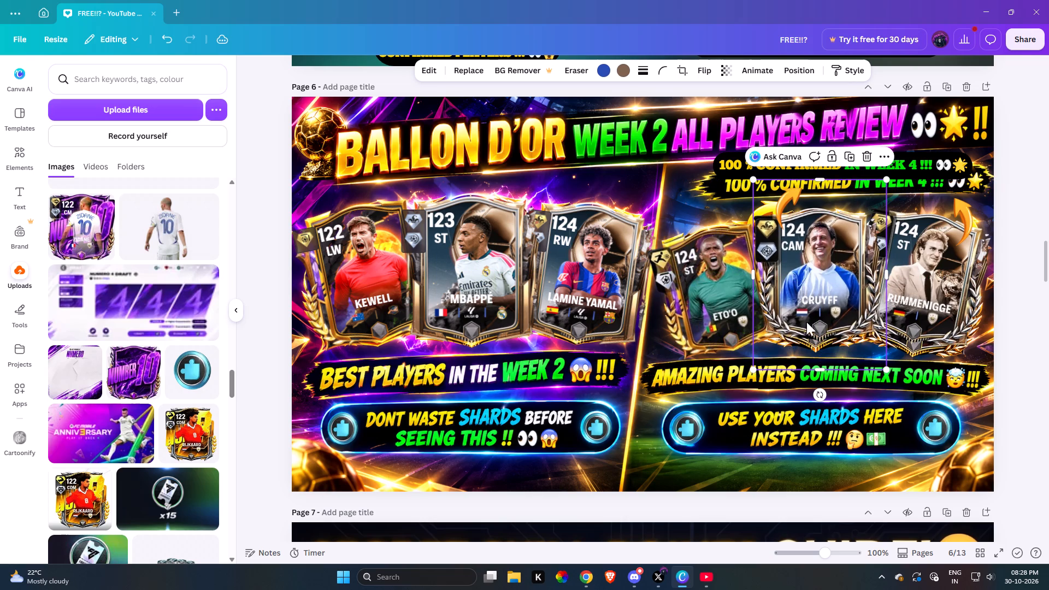
pyautogui.moveTo(756, 371); pyautogui.dragTo(749, 371)
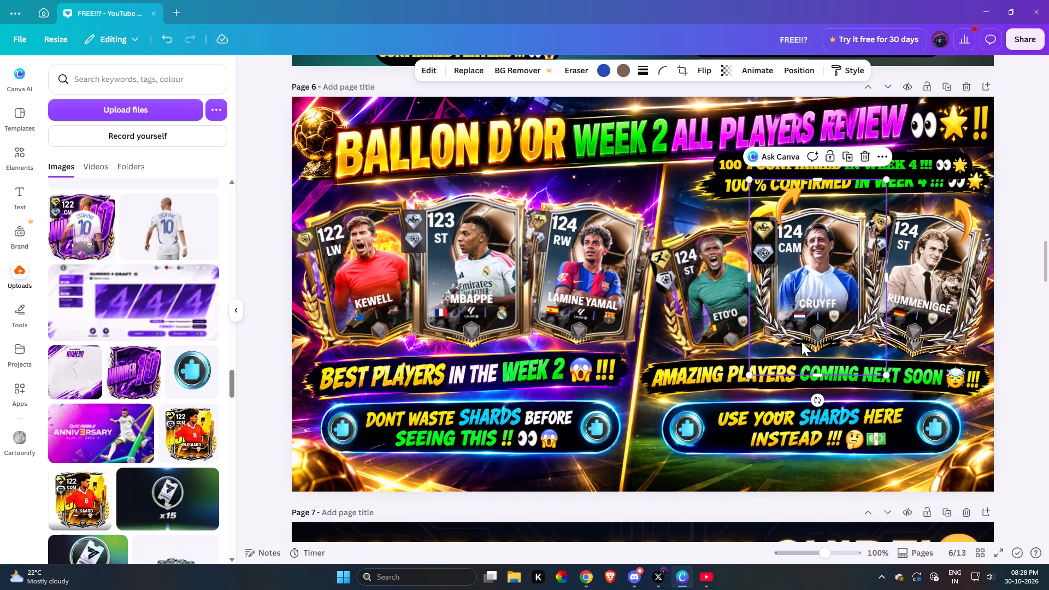
pyautogui.click(805, 327)
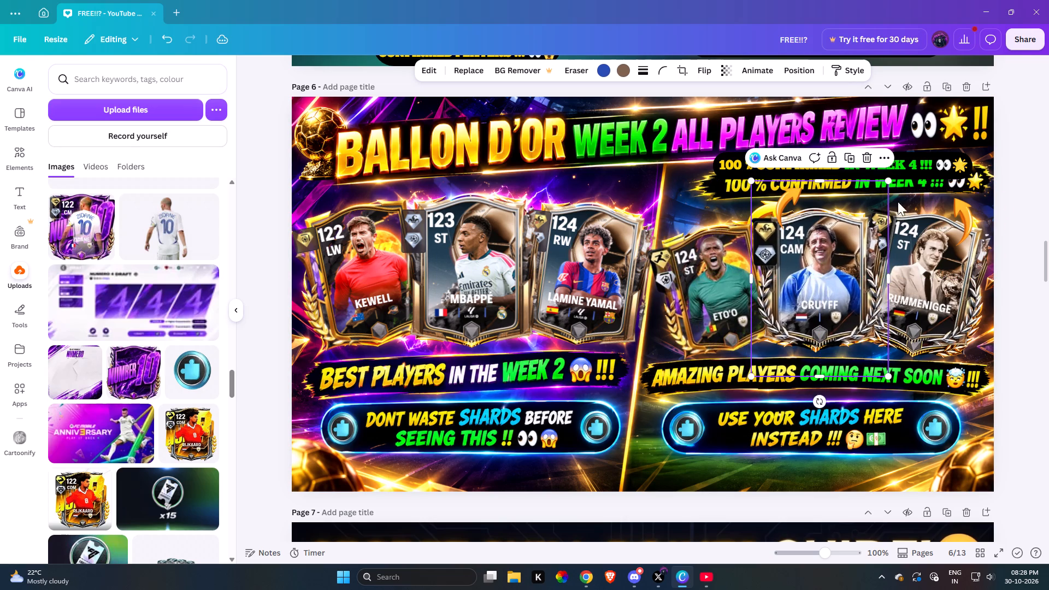
# Delete the old "100 % CONFIRMED IN WEEK 4" text and the two old orange arrows above the week 4 cards.
pyautogui.click(938, 166)
pyautogui.click(882, 128)
pyautogui.click(789, 205)
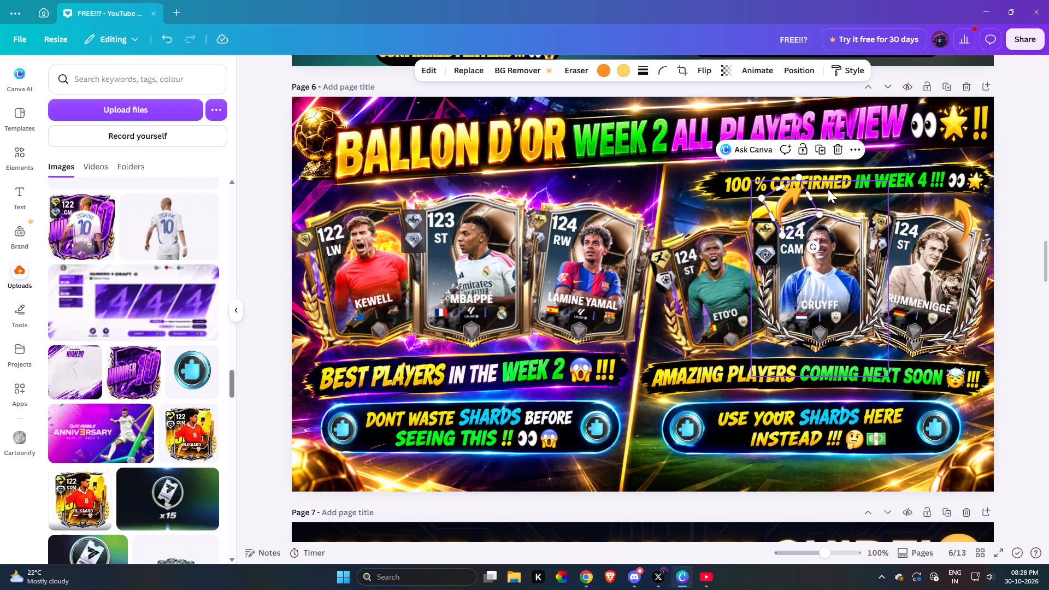
pyautogui.click(841, 151)
pyautogui.click(965, 220)
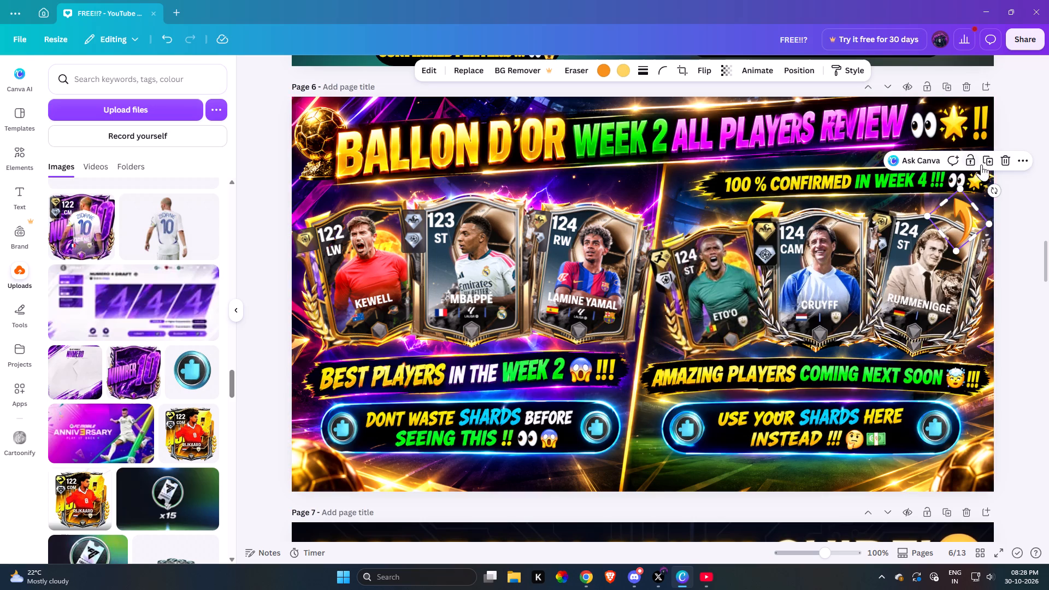
pyautogui.click(1006, 160)
# Align the Rummenigge card with its redesigned frame beside Cruyff, enlarging it slightly.
pyautogui.moveTo(936, 278); pyautogui.dragTo(934, 287)
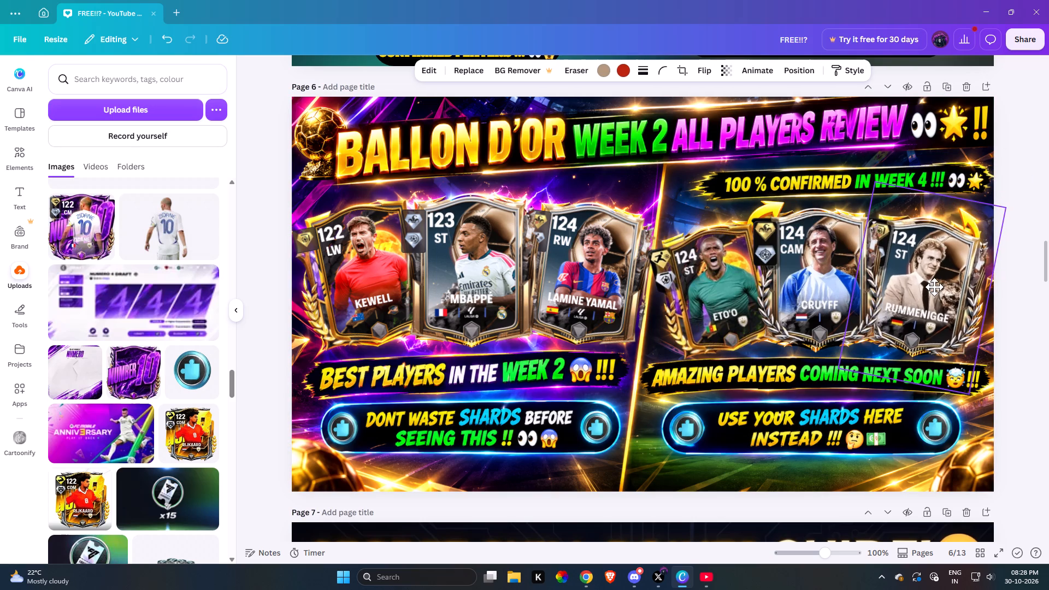
pyautogui.moveTo(934, 287); pyautogui.dragTo(933, 285)
pyautogui.click(815, 300)
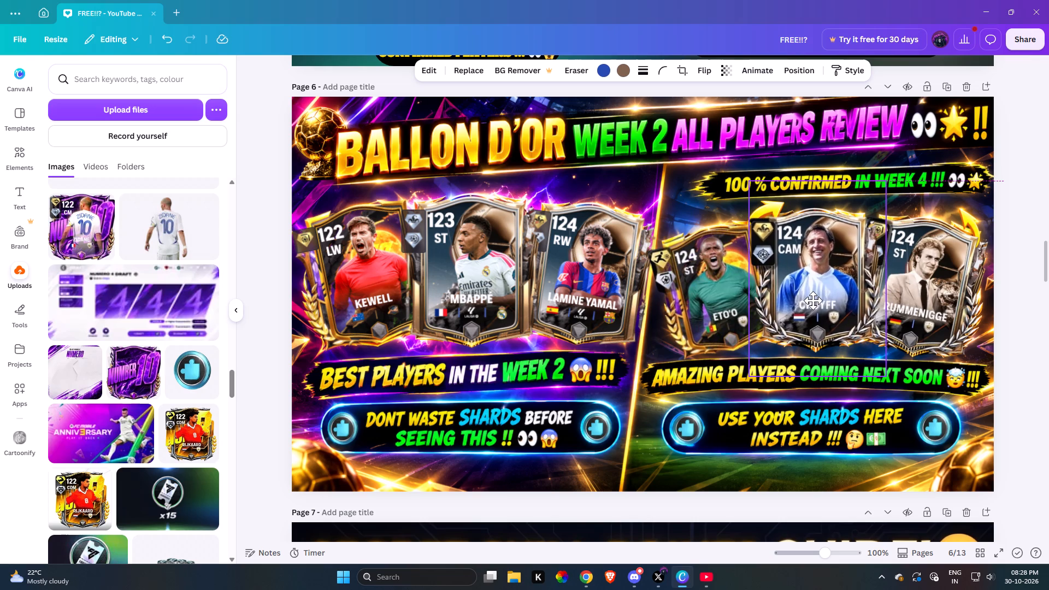
pyautogui.click(905, 303)
pyautogui.moveTo(912, 300); pyautogui.dragTo(913, 300)
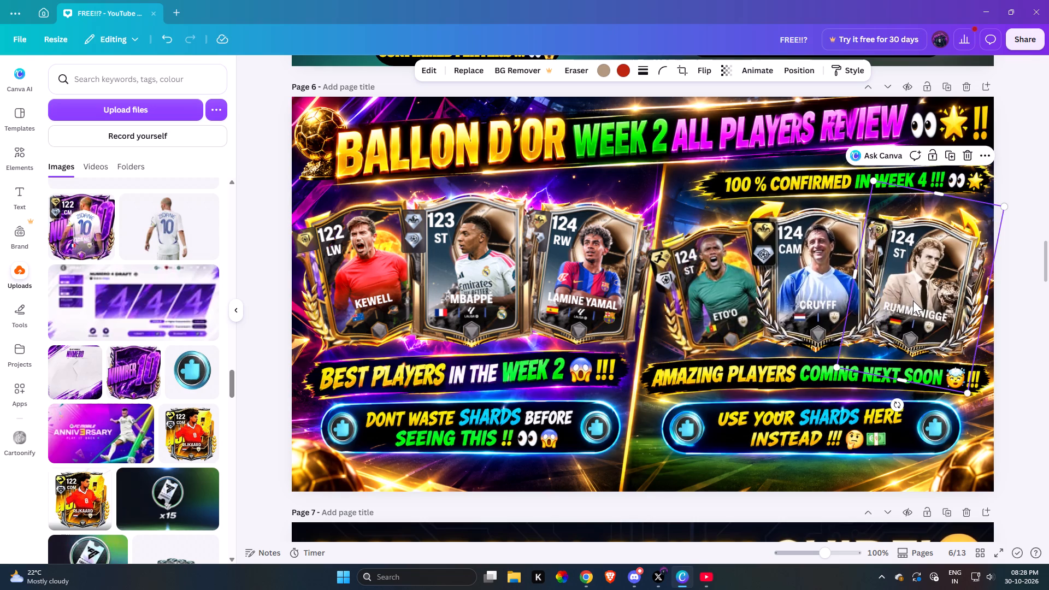
pyautogui.moveTo(913, 300); pyautogui.dragTo(920, 298)
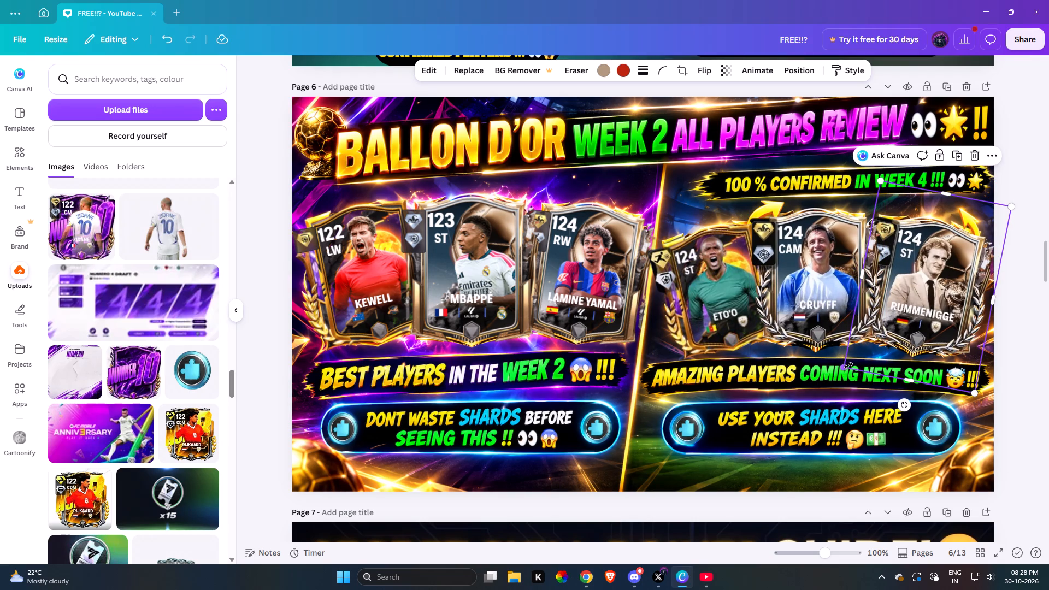
pyautogui.moveTo(847, 366); pyautogui.dragTo(841, 367)
pyautogui.moveTo(910, 323); pyautogui.dragTo(914, 318)
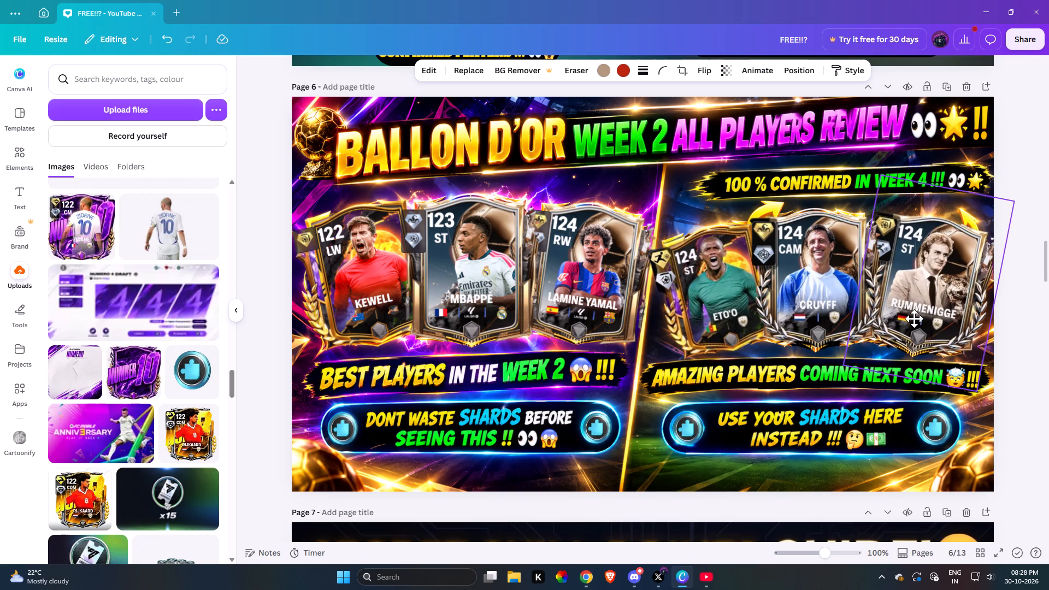
pyautogui.moveTo(914, 318); pyautogui.dragTo(916, 318)
pyautogui.click(813, 292)
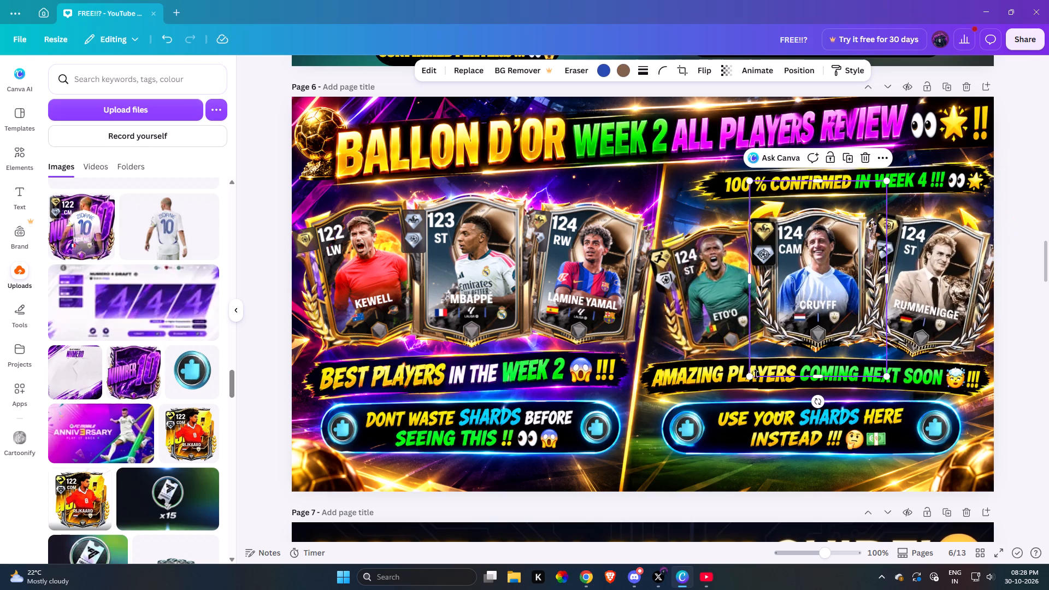
pyautogui.click(705, 309)
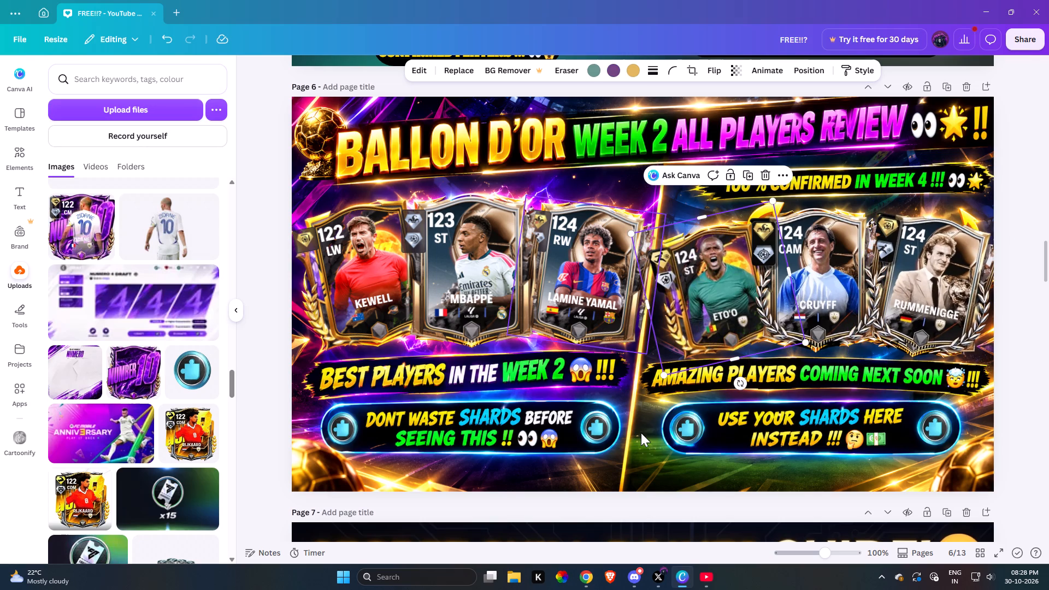
pyautogui.click(641, 433)
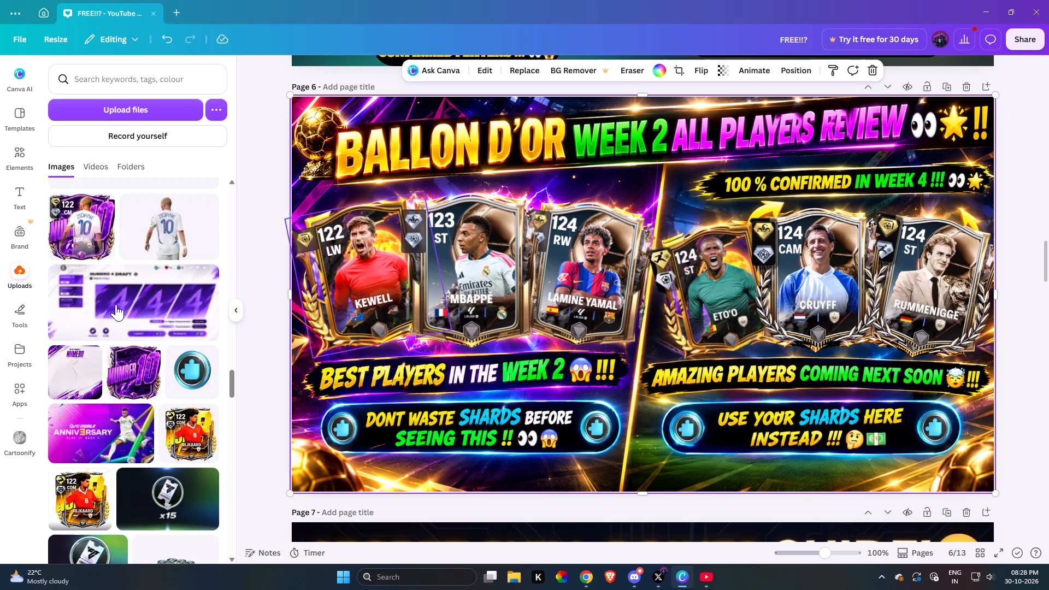
# Add the orange arrow from the uploaded images, tilted over the glowing arrow between the Eto'o and Cruyff cards.
pyautogui.scroll(-16, 150, 351)
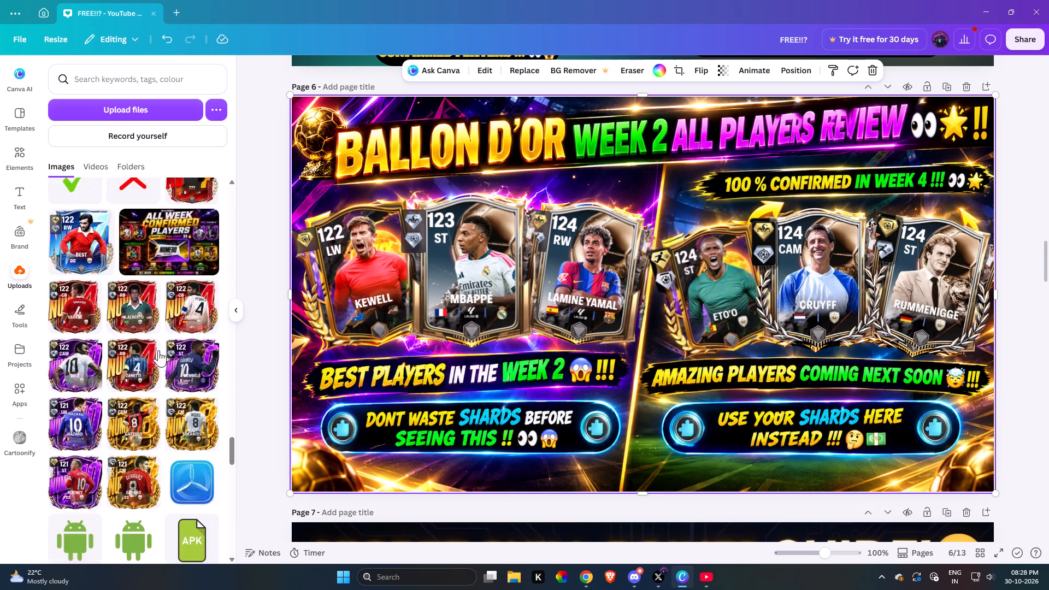
pyautogui.scroll(-20, 158, 350)
pyautogui.scroll(5, 159, 350)
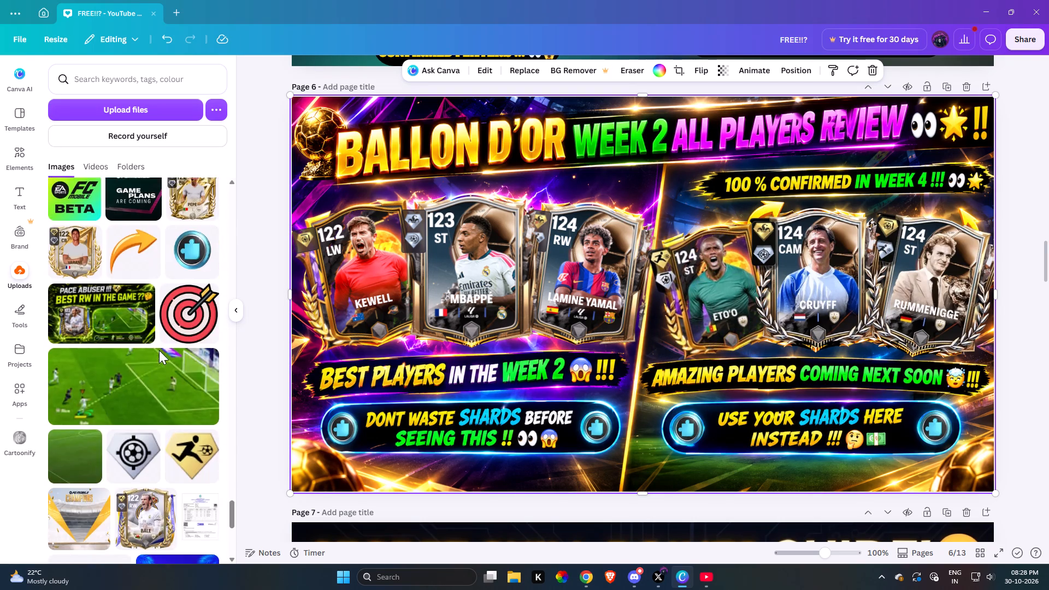
pyautogui.click(149, 354)
pyautogui.moveTo(642, 300); pyautogui.dragTo(767, 235)
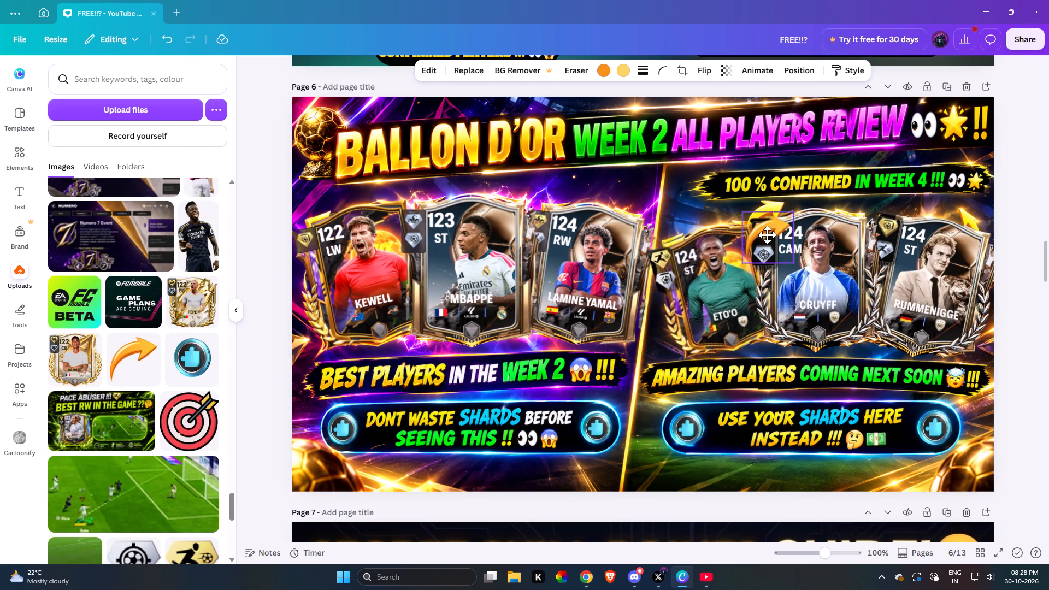
pyautogui.moveTo(767, 235); pyautogui.dragTo(767, 222)
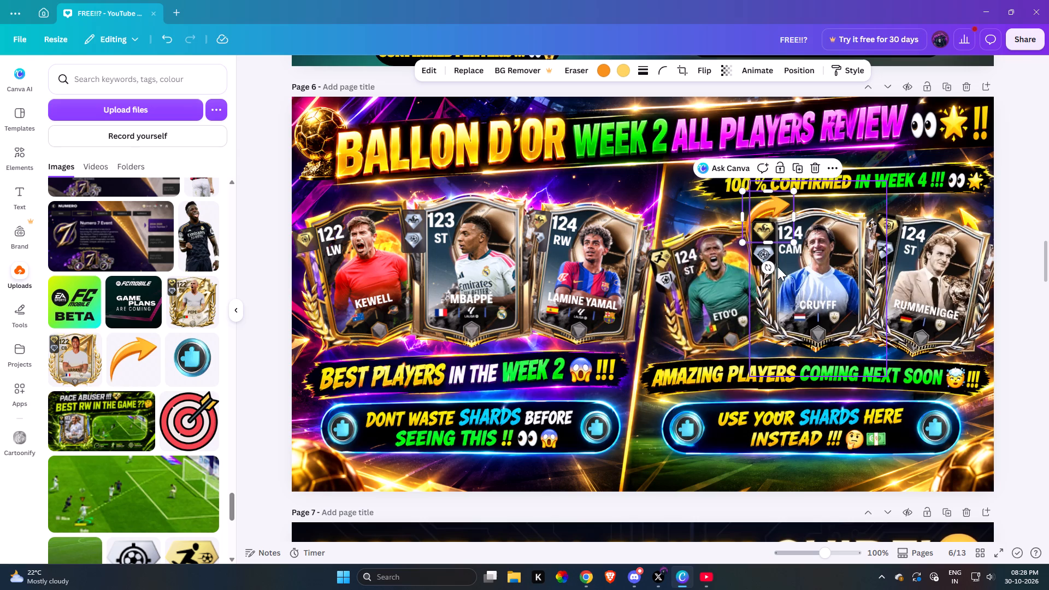
pyautogui.moveTo(772, 267); pyautogui.dragTo(804, 263)
pyautogui.click(757, 212)
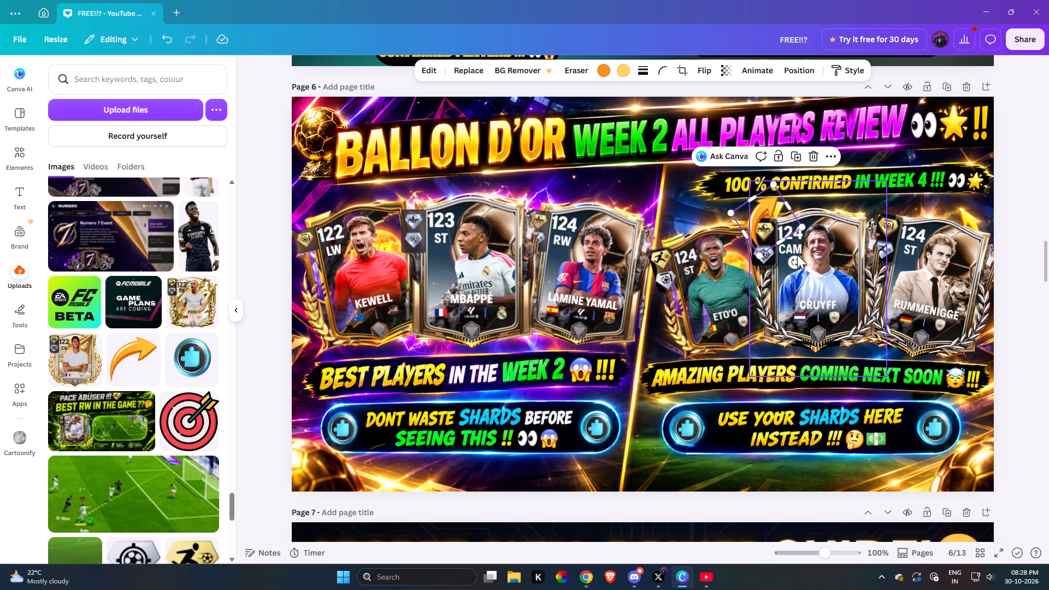
pyautogui.moveTo(793, 261); pyautogui.dragTo(771, 238)
# Duplicate the orange arrow between the Eto'o and Cruyff cards, flip the copy vertically and rotate it to point down the other way.
pyautogui.moveTo(127, 364); pyautogui.dragTo(631, 279)
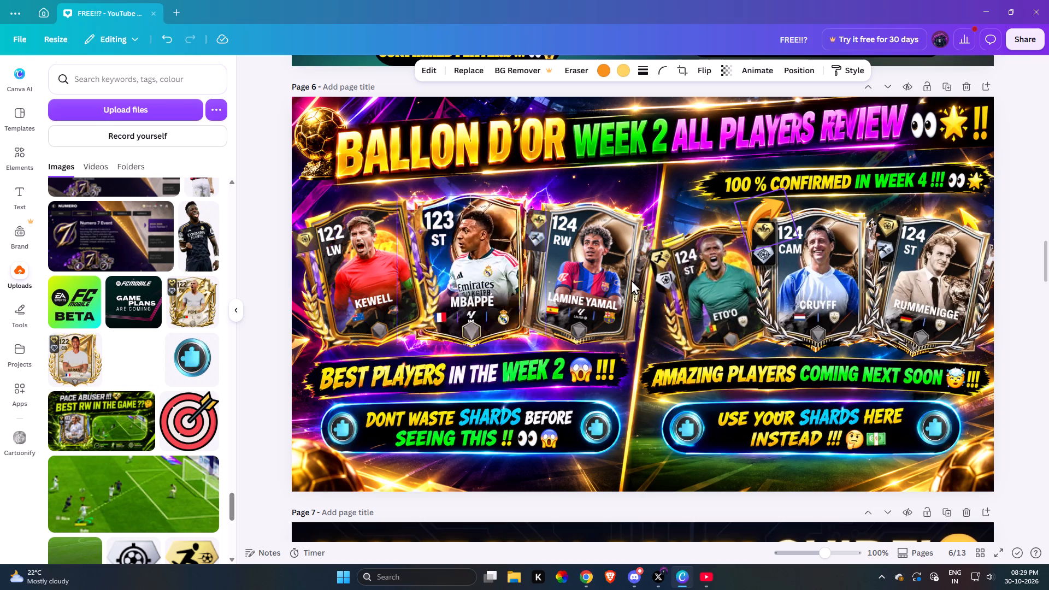
pyautogui.moveTo(631, 279); pyautogui.dragTo(132, 357)
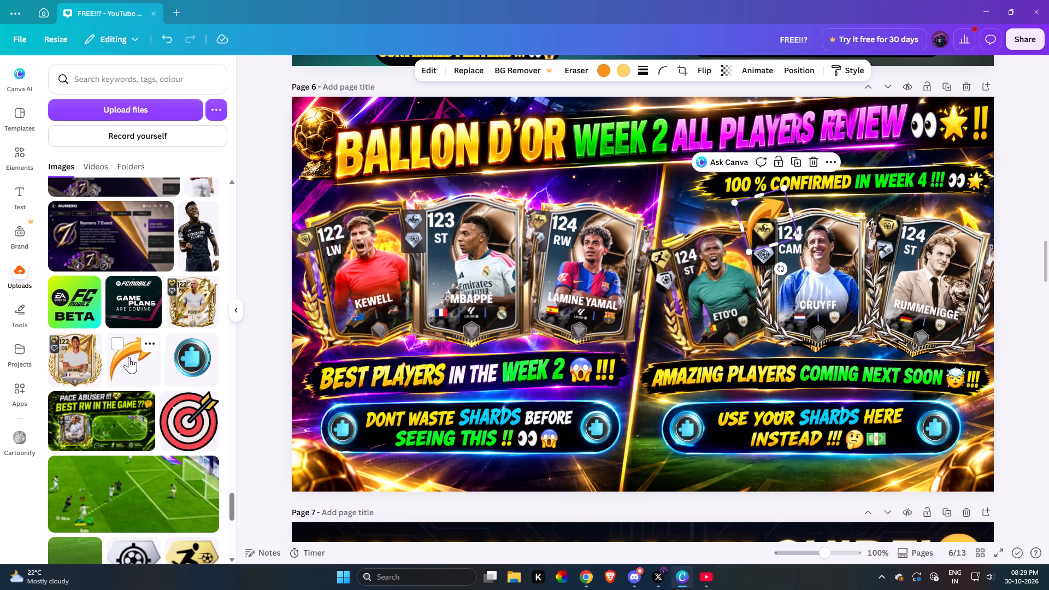
pyautogui.click(837, 160)
pyautogui.click(915, 240)
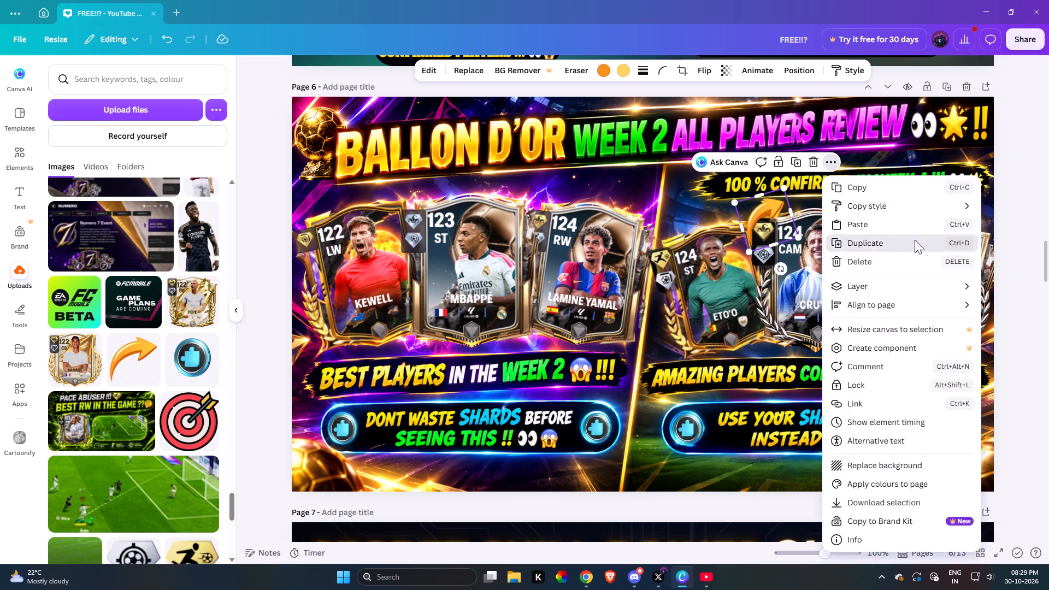
pyautogui.click(707, 67)
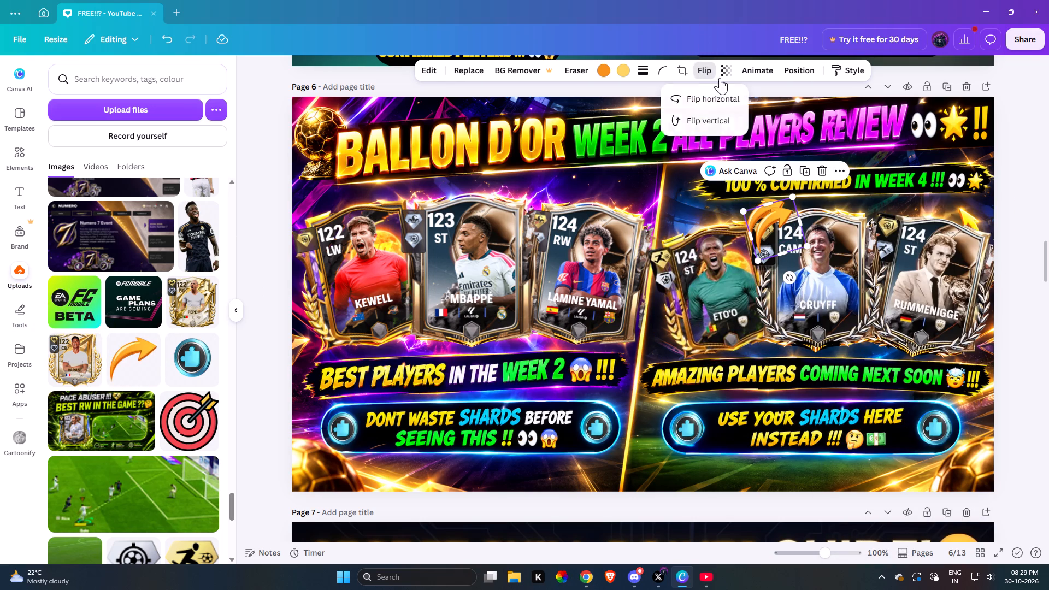
pyautogui.click(728, 121)
pyautogui.moveTo(792, 277); pyautogui.dragTo(816, 208)
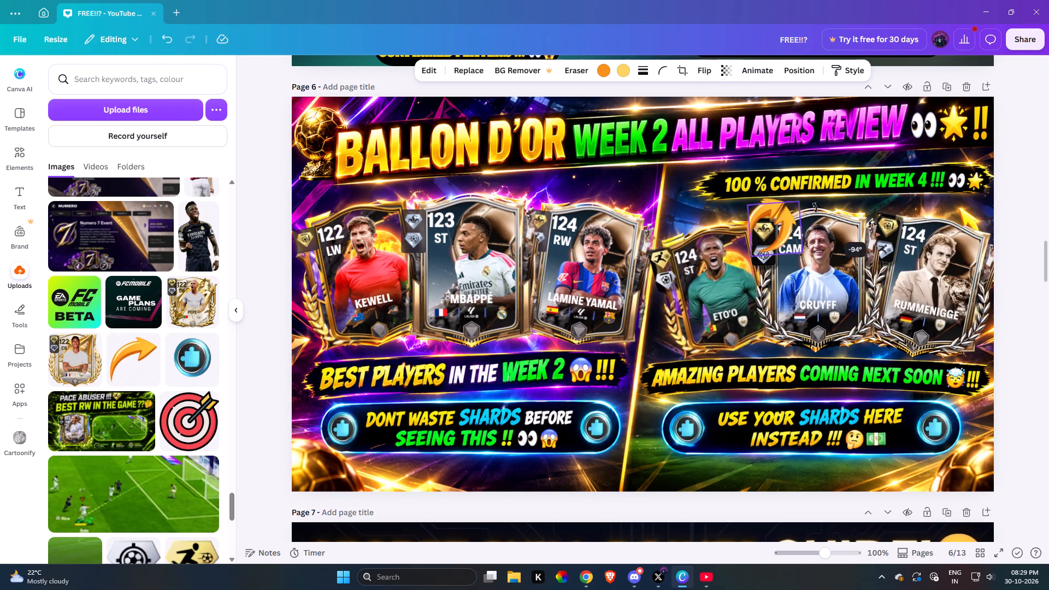
pyautogui.moveTo(816, 208); pyautogui.dragTo(775, 186)
# Place the flipped arrow copy over the glowing arrow above the Rummenigge card, shrinking it to about 83 by 83.
pyautogui.moveTo(780, 229); pyautogui.dragTo(971, 223)
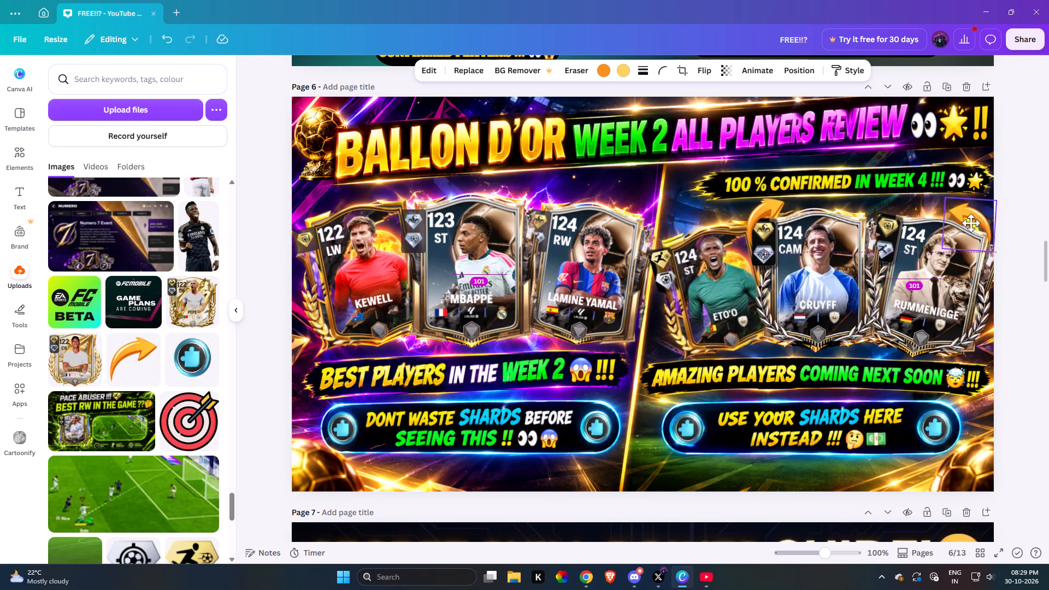
pyautogui.moveTo(971, 223); pyautogui.dragTo(960, 221)
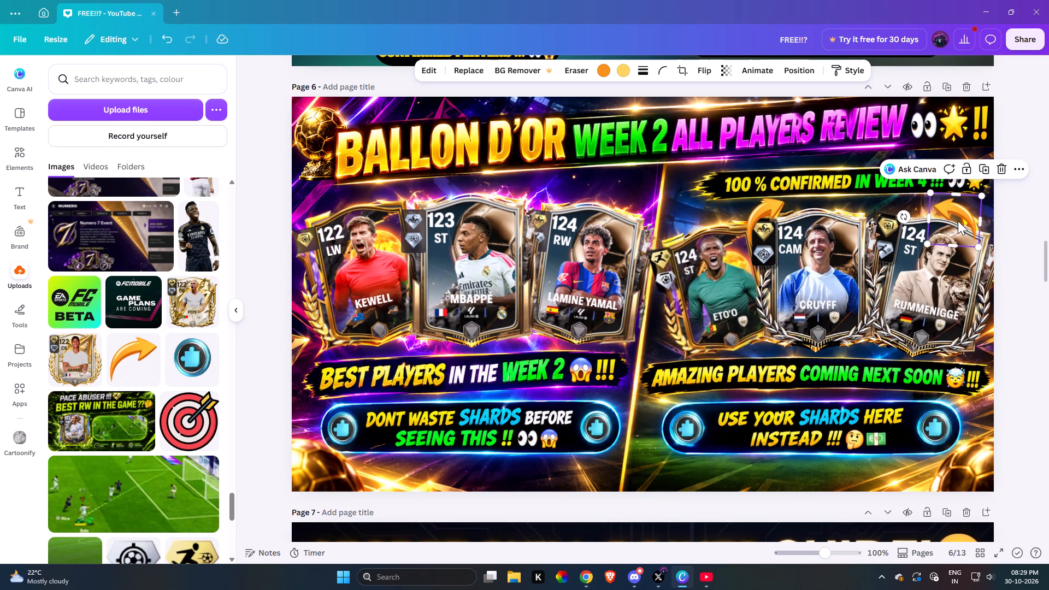
pyautogui.moveTo(974, 247); pyautogui.dragTo(964, 244)
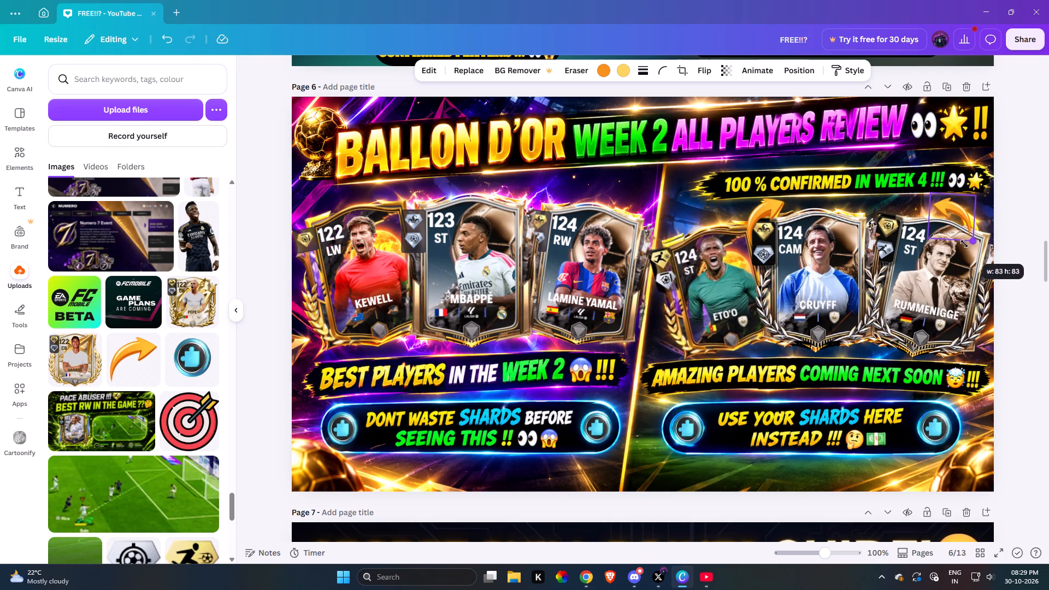
pyautogui.moveTo(964, 244); pyautogui.dragTo(964, 243)
pyautogui.moveTo(959, 219); pyautogui.dragTo(968, 228)
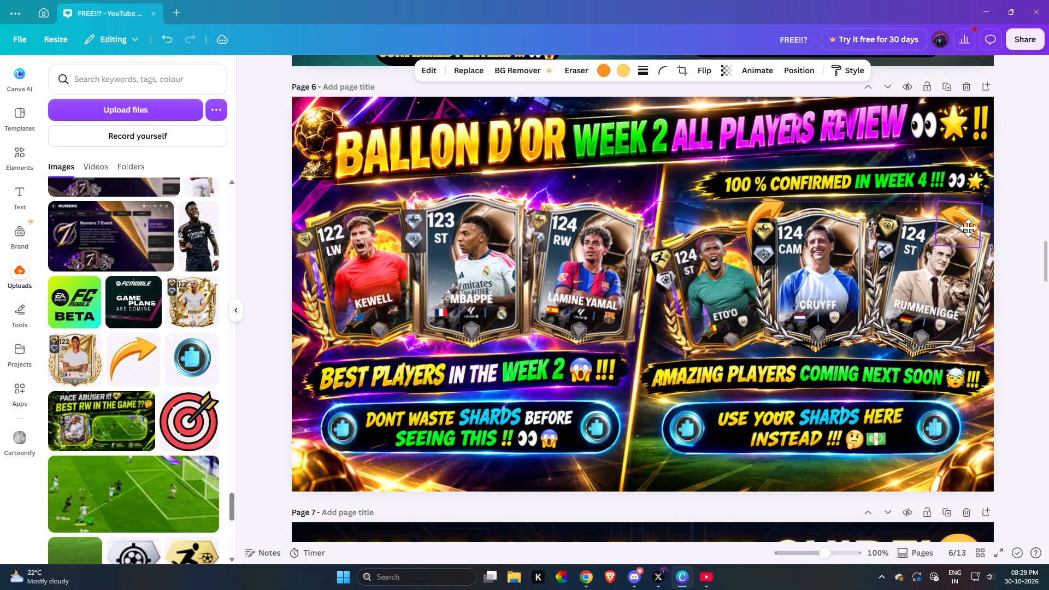
pyautogui.moveTo(968, 228); pyautogui.dragTo(970, 228)
pyautogui.click(686, 213)
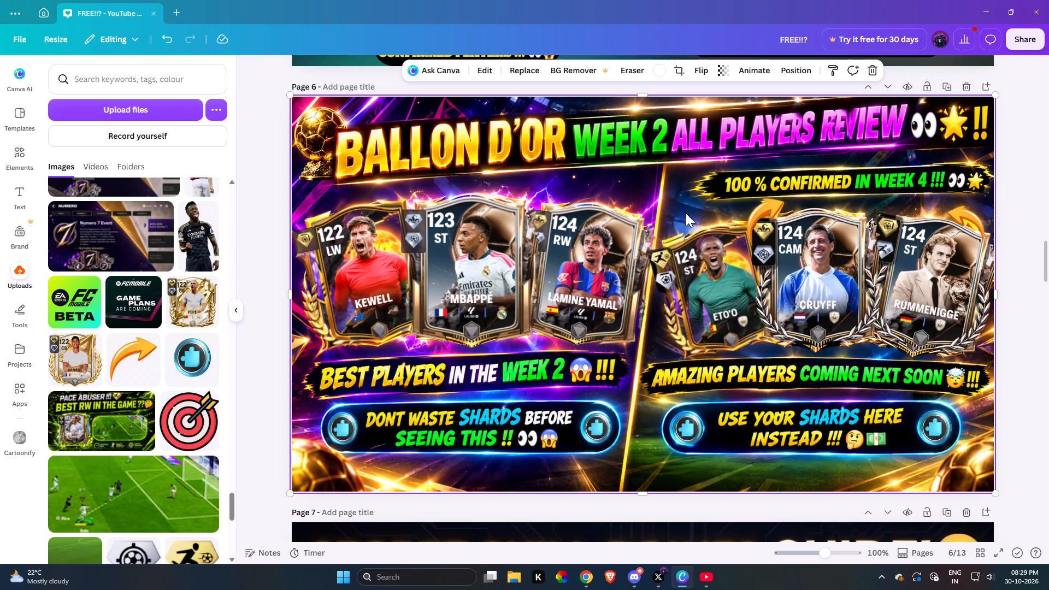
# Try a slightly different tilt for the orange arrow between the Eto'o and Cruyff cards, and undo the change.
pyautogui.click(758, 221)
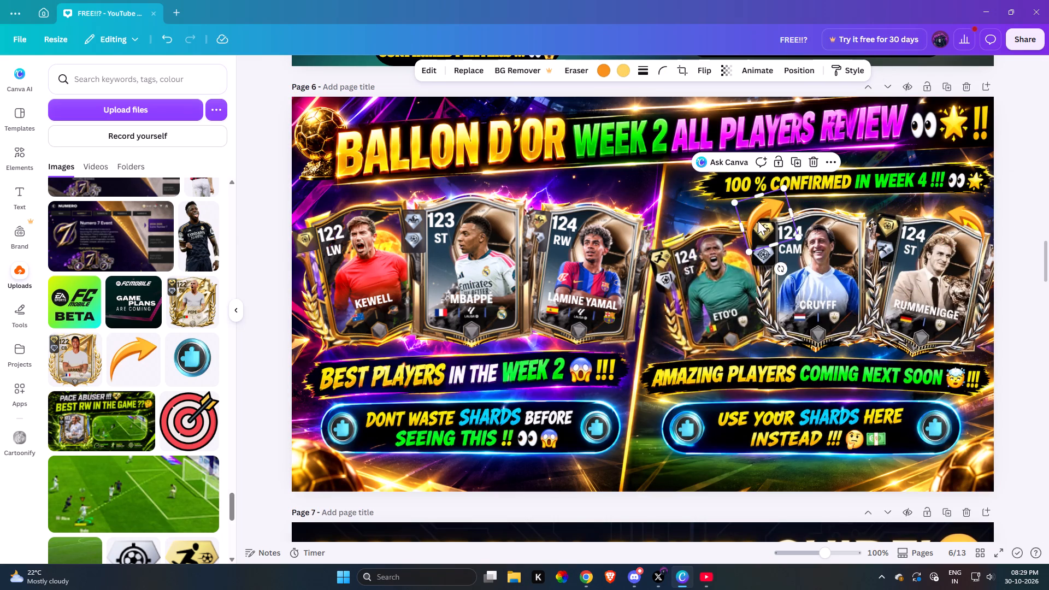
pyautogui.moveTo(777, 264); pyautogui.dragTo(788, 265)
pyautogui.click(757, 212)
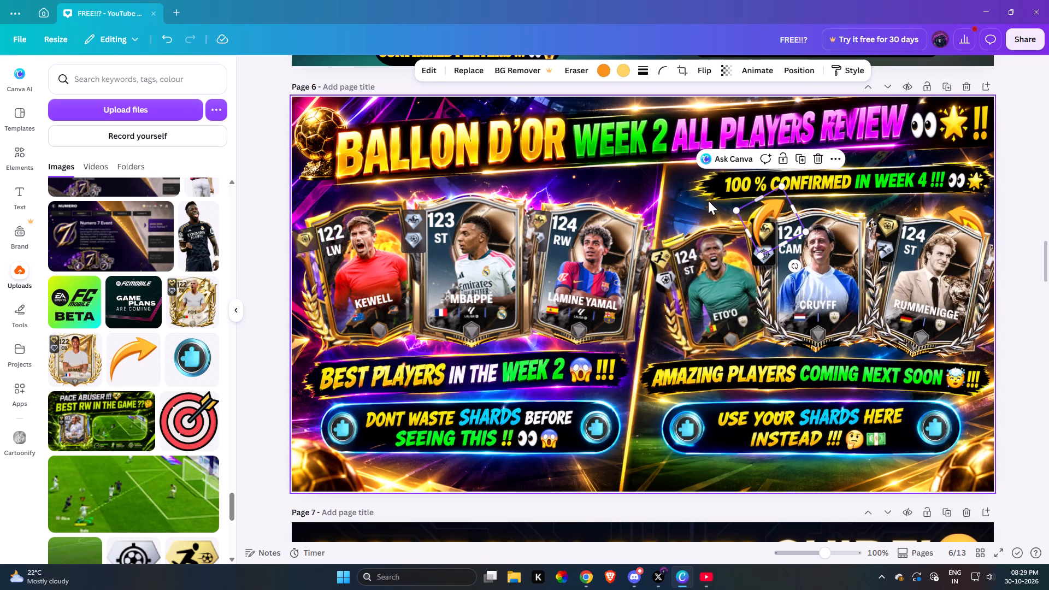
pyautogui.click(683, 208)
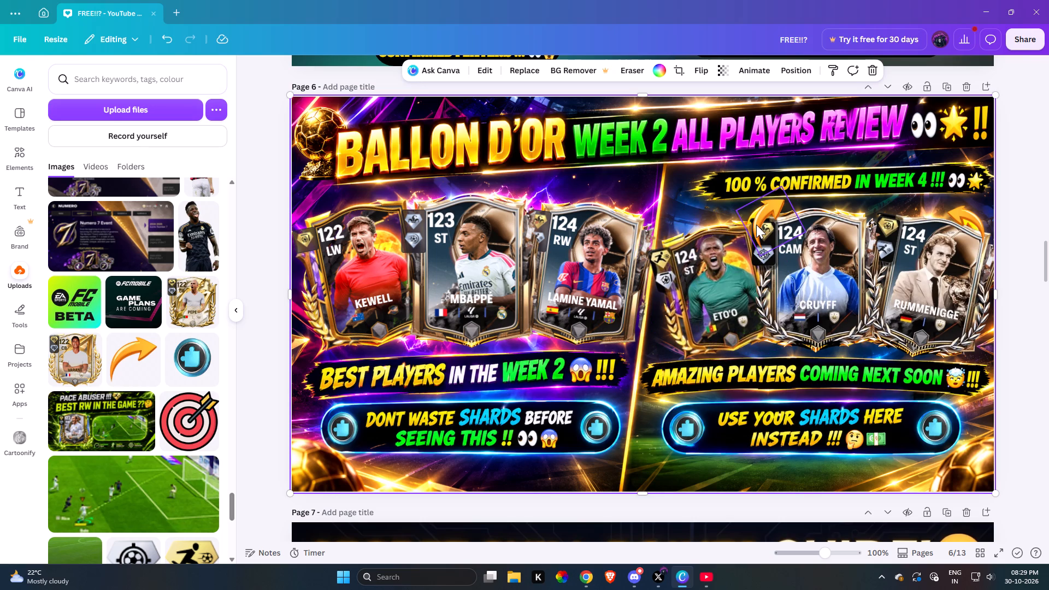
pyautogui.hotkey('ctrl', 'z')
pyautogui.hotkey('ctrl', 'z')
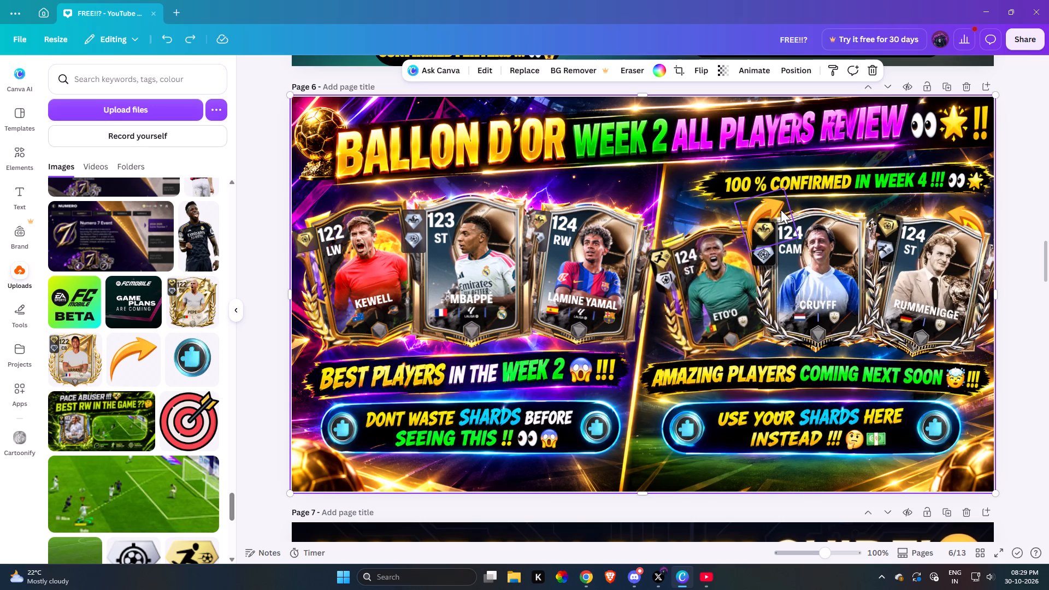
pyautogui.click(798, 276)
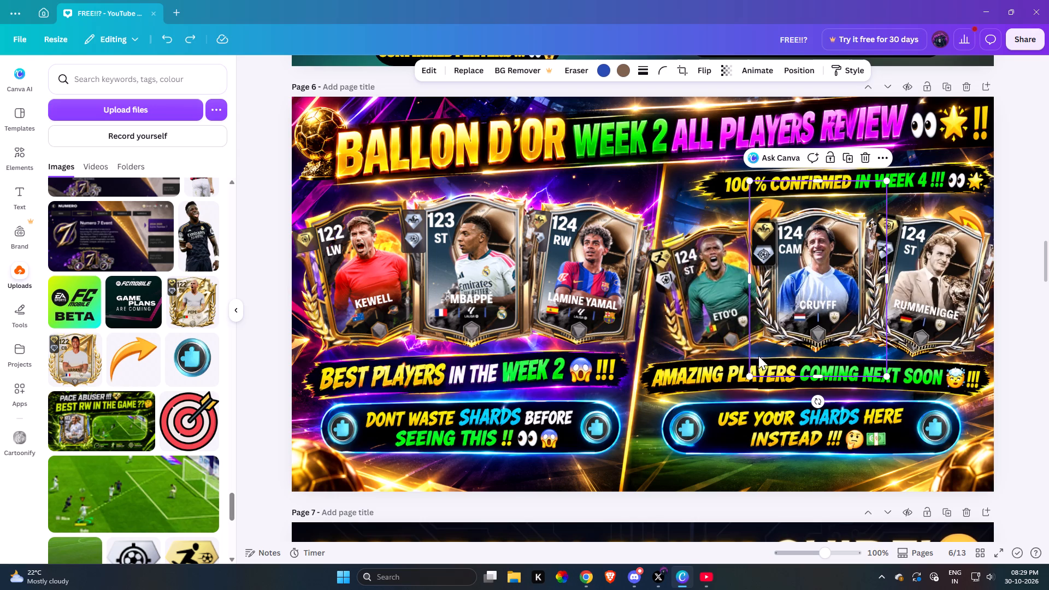
# Download only page 6 as a PNG into Downloads, named "Ballon D'or week 2 players".
pyautogui.click(1018, 36)
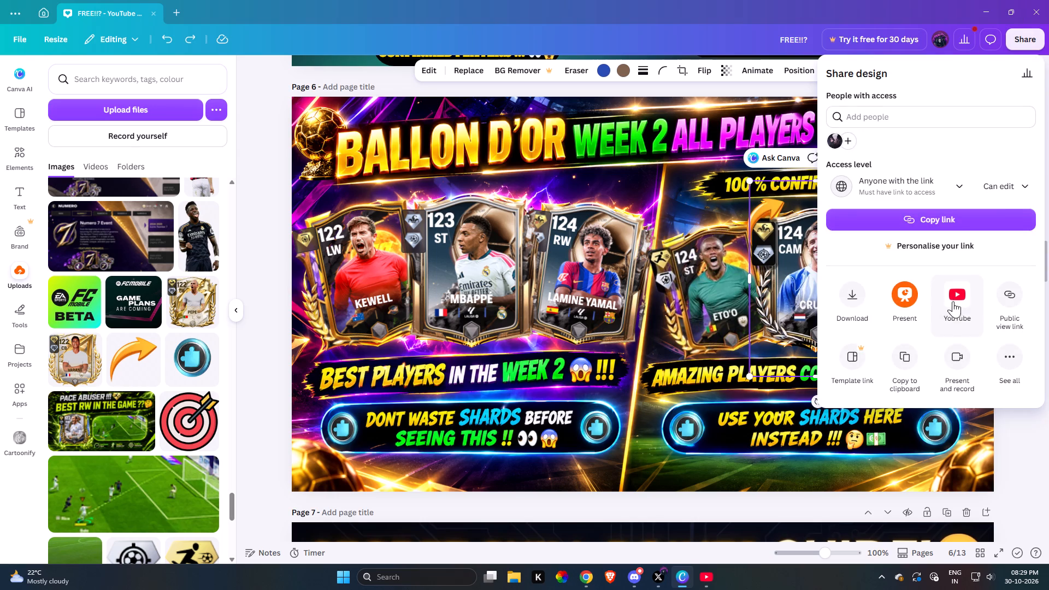
pyautogui.click(851, 300)
pyautogui.click(937, 293)
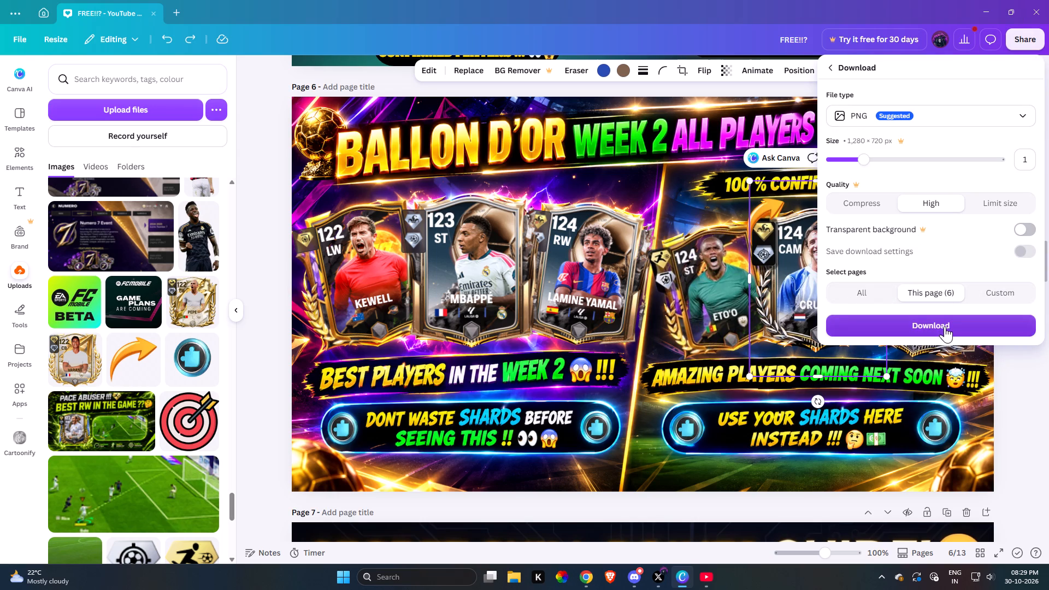
pyautogui.click(945, 327)
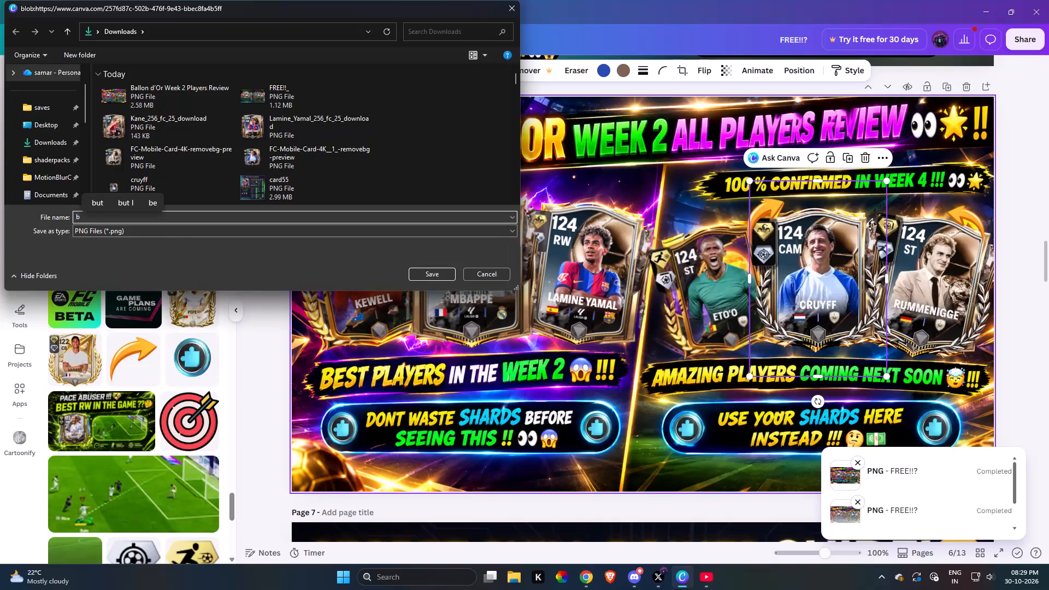
pyautogui.press('BackSpace')
pyautogui.press('BackSpace')
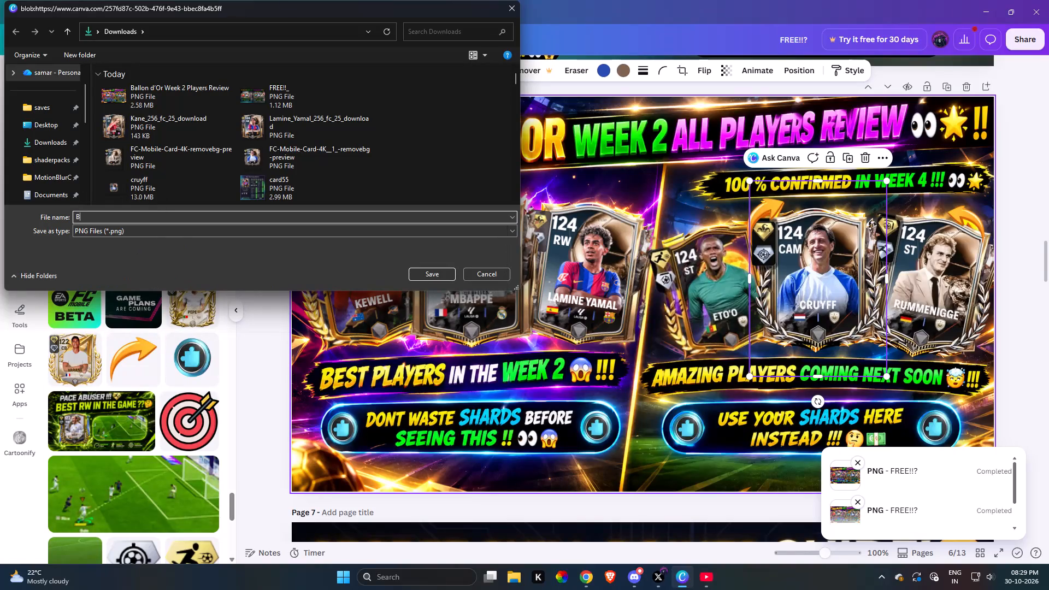
pyautogui.write('allon')
pyautogui.press('space')
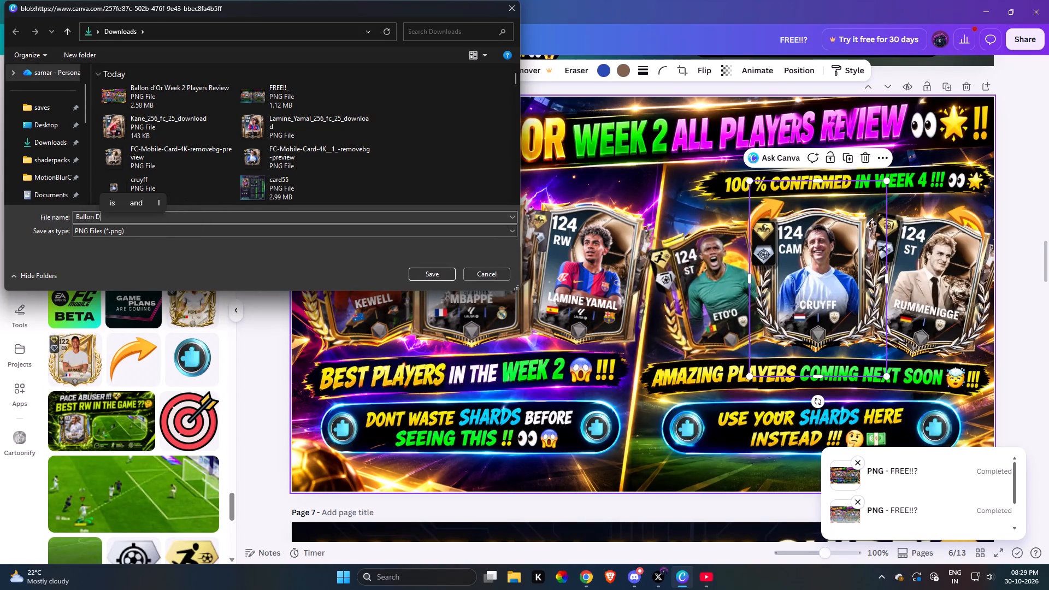
pyautogui.press(',')
pyautogui.press('BackSpace')
pyautogui.write("'or wee")
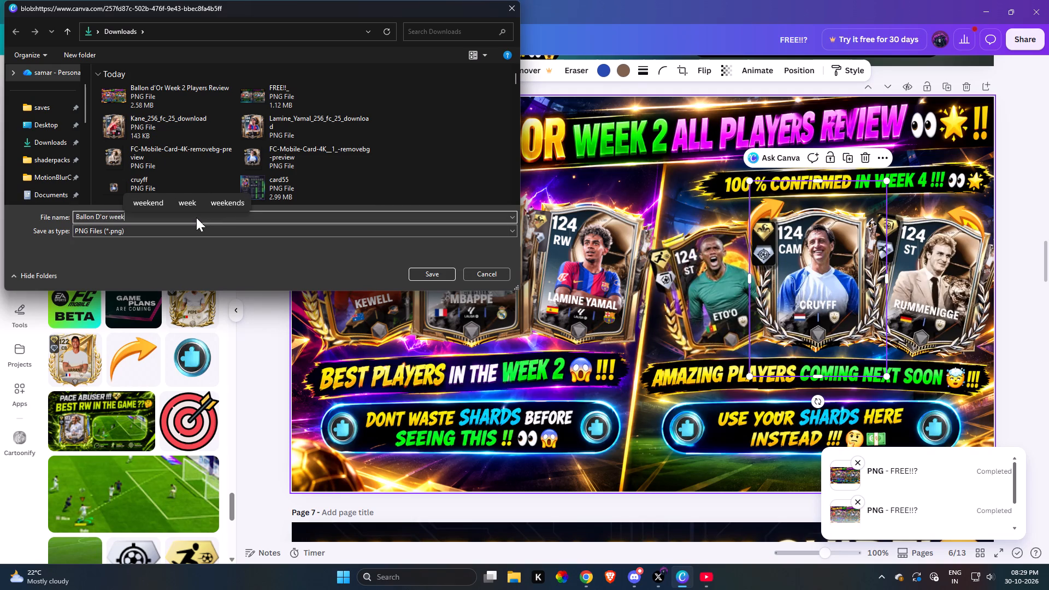
pyautogui.press('k')
pyautogui.press('space')
pyautogui.write('4')
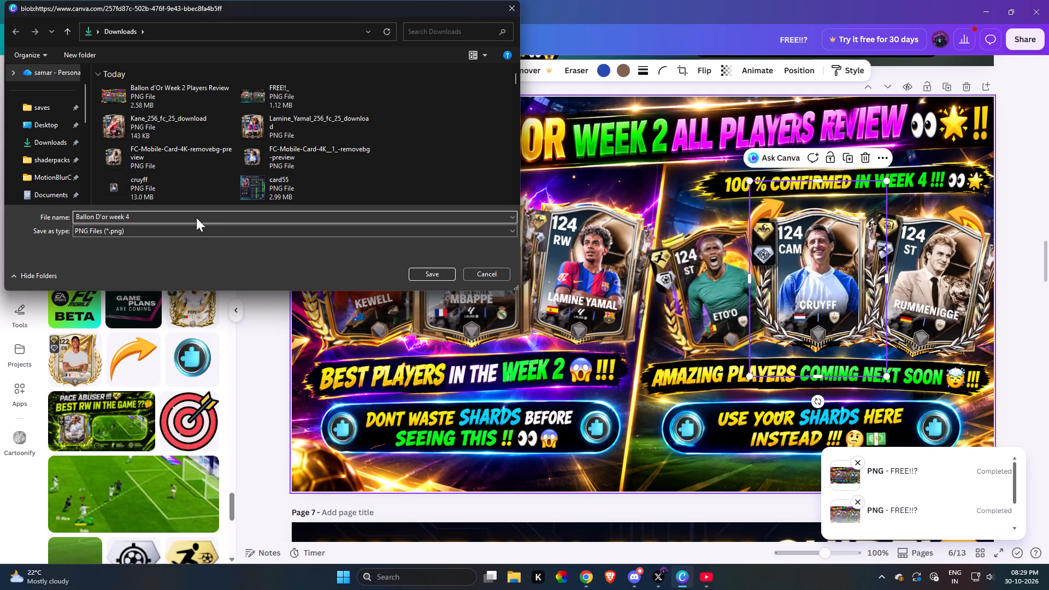
pyautogui.press('BackSpace')
pyautogui.write('2 players')
pyautogui.press('Return')
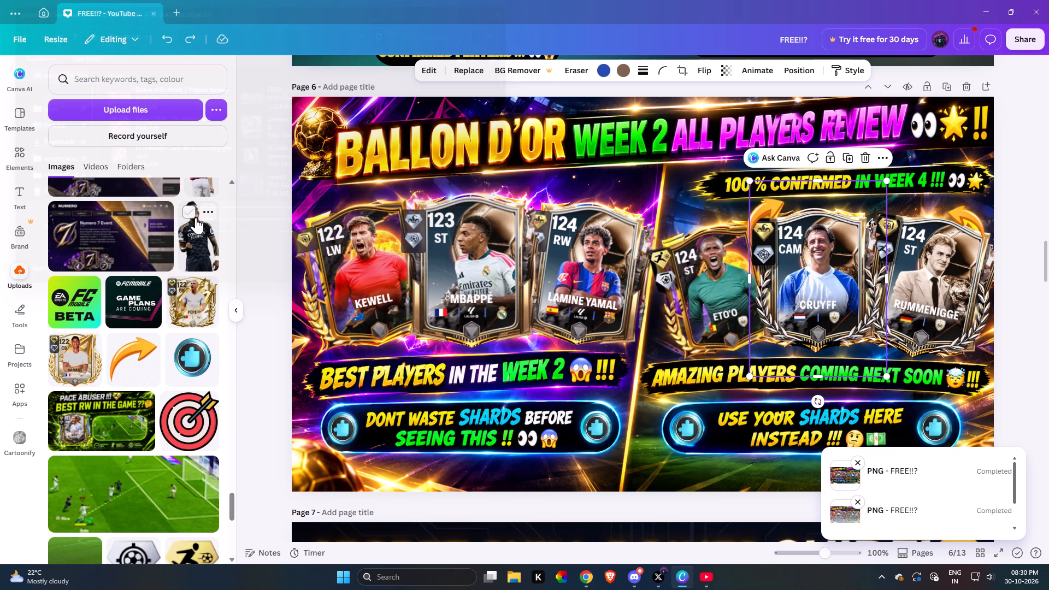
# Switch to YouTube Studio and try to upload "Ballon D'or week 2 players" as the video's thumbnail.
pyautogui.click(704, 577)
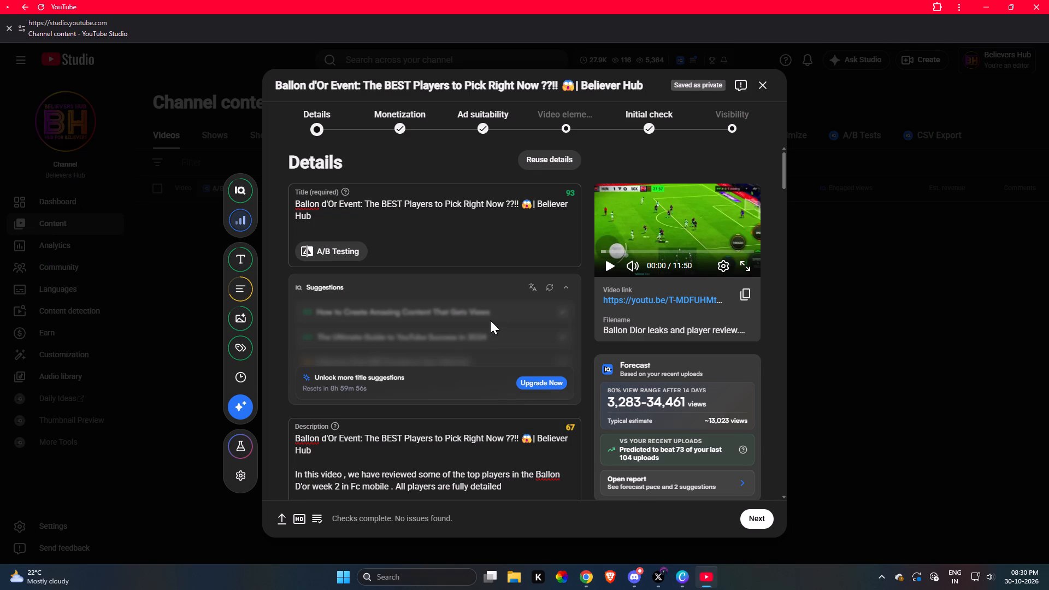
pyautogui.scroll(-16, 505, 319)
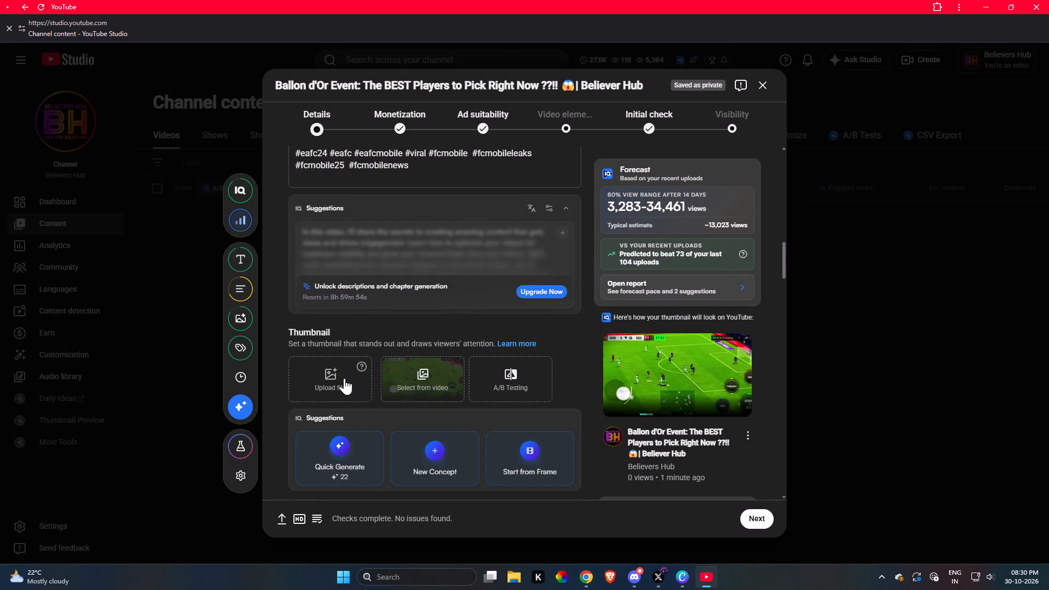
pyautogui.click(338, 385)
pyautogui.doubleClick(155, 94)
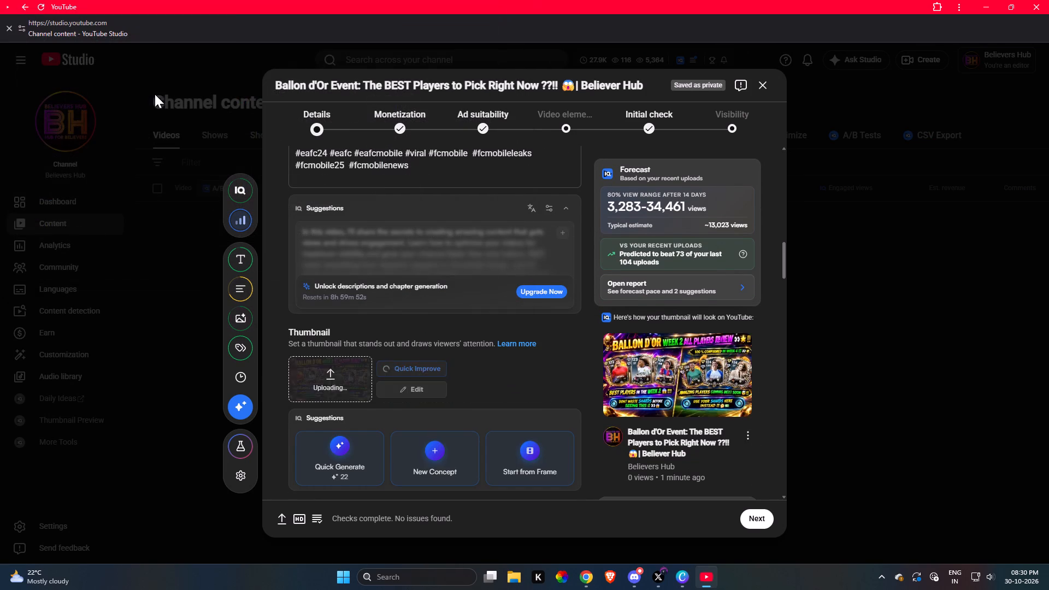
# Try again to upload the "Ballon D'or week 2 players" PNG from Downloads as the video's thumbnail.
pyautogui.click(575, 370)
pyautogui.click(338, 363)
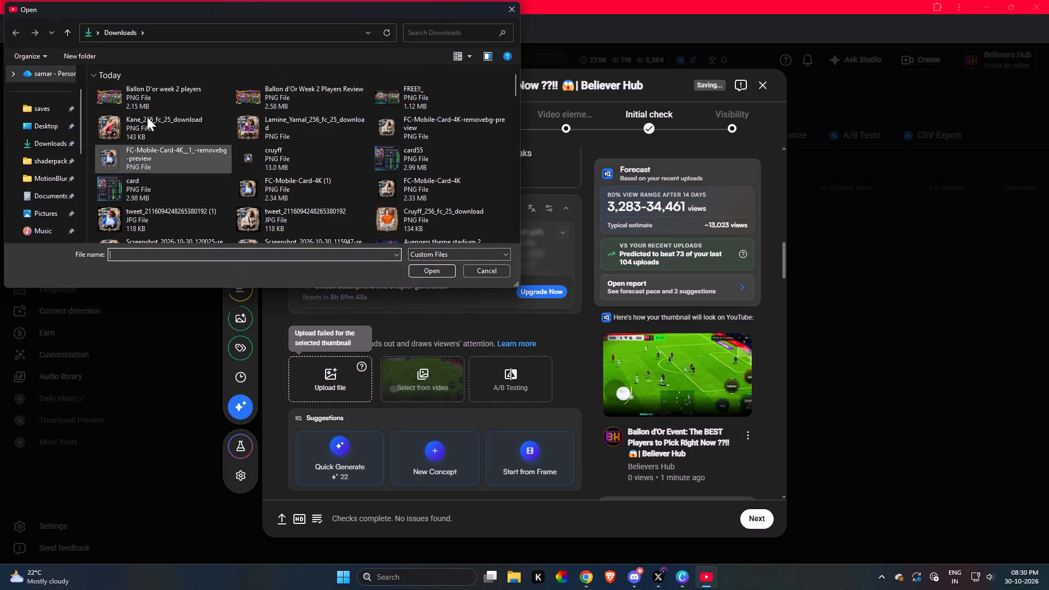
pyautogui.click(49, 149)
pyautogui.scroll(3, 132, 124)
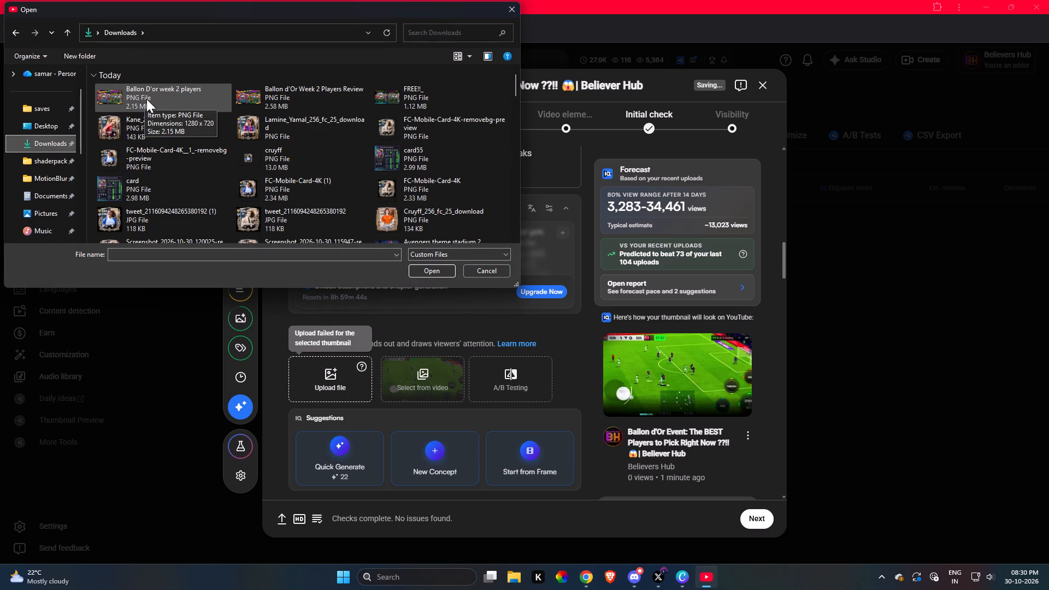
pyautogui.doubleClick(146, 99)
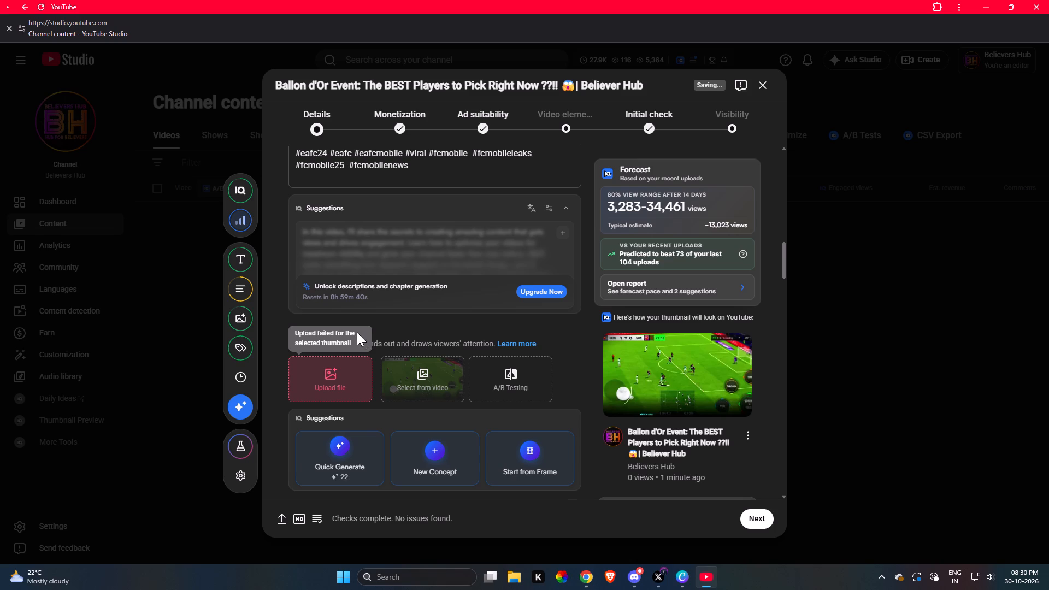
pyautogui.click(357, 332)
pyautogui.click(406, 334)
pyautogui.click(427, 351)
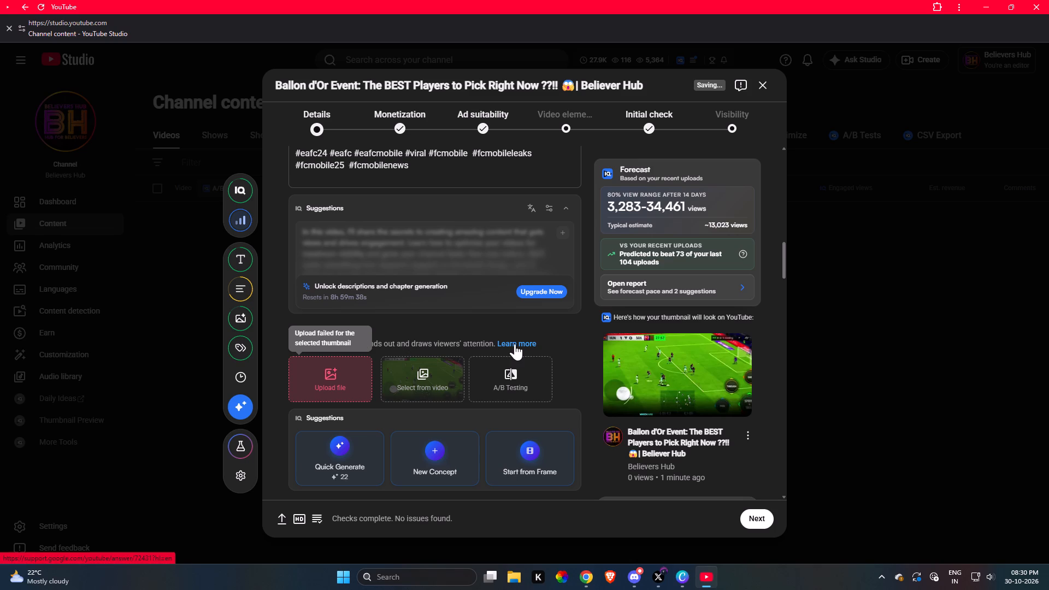
# Switch to Chrome, open a new tab, search Google for "compressor image", and open the Free Image Compressor from cleverhumanizer.ai.
pyautogui.click(592, 578)
pyautogui.click(356, 5)
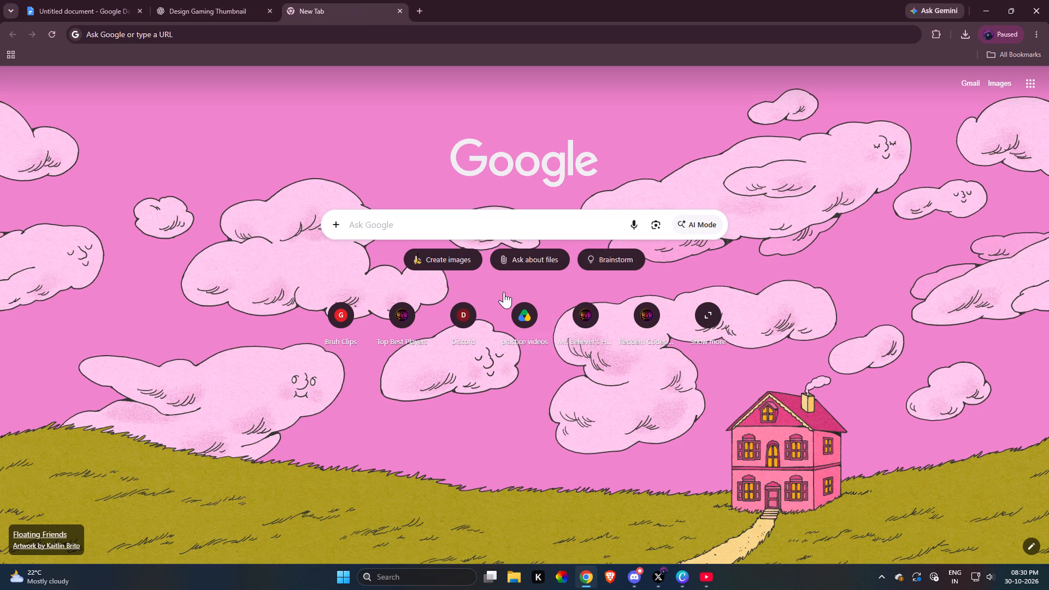
pyautogui.click(456, 219)
pyautogui.write('compressor')
pyautogui.press('Return')
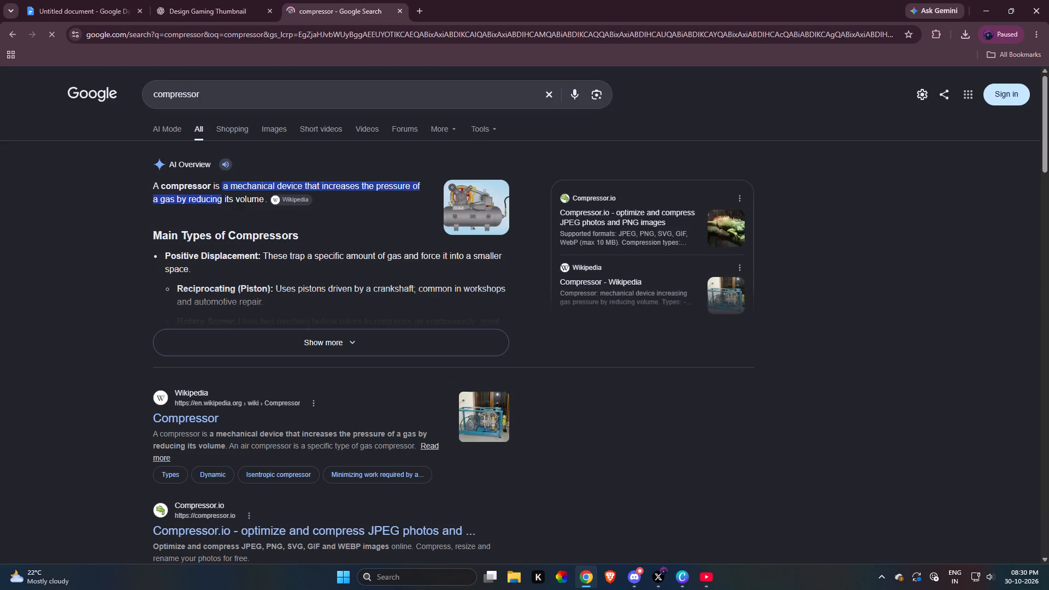
pyautogui.click(154, 93)
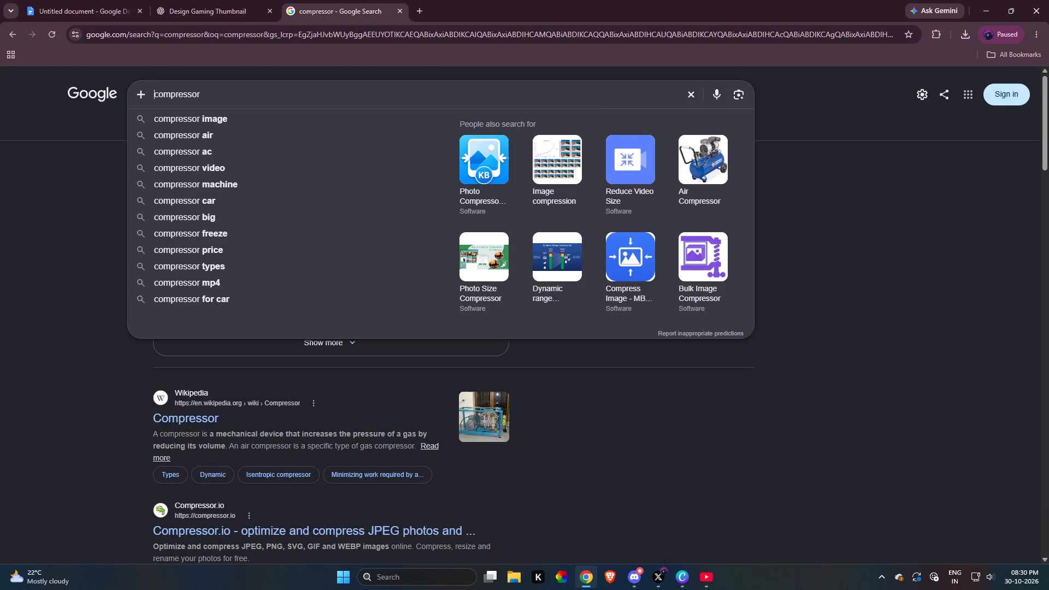
pyautogui.click(316, 86)
pyautogui.click(282, 114)
pyautogui.click(250, 229)
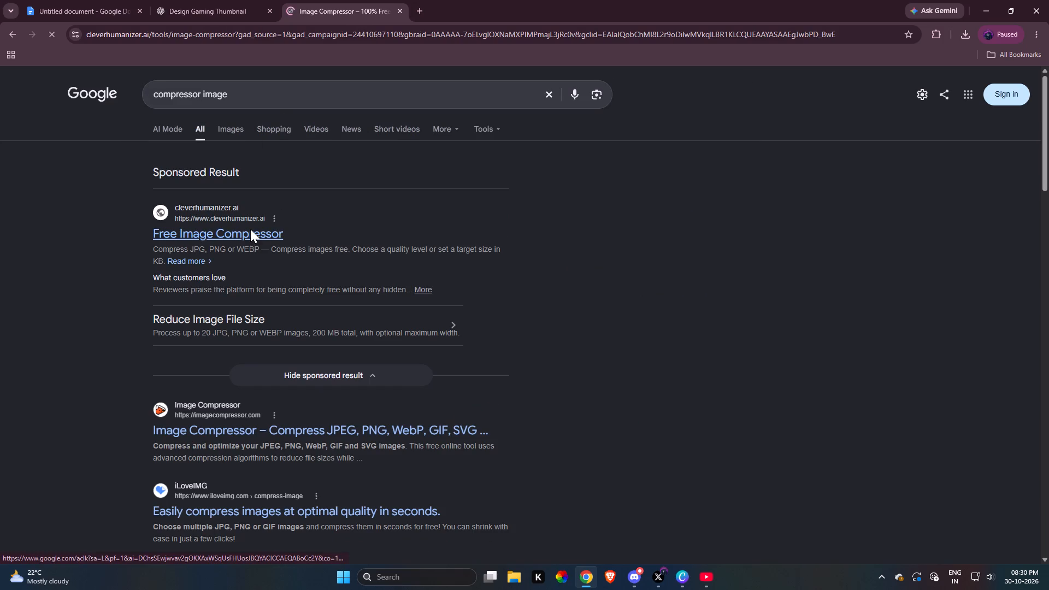
# Load the "Ballon D'or week 2 players" PNG from Downloads and compress it with the Balanced target, keeping its original width.
pyautogui.click(586, 271)
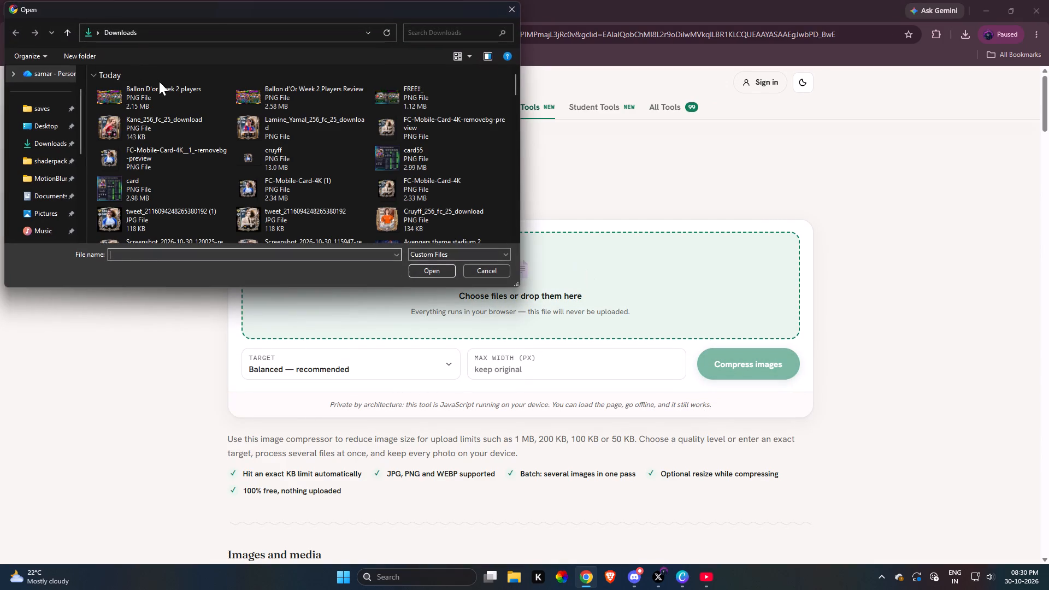
pyautogui.doubleClick(161, 96)
pyautogui.click(751, 375)
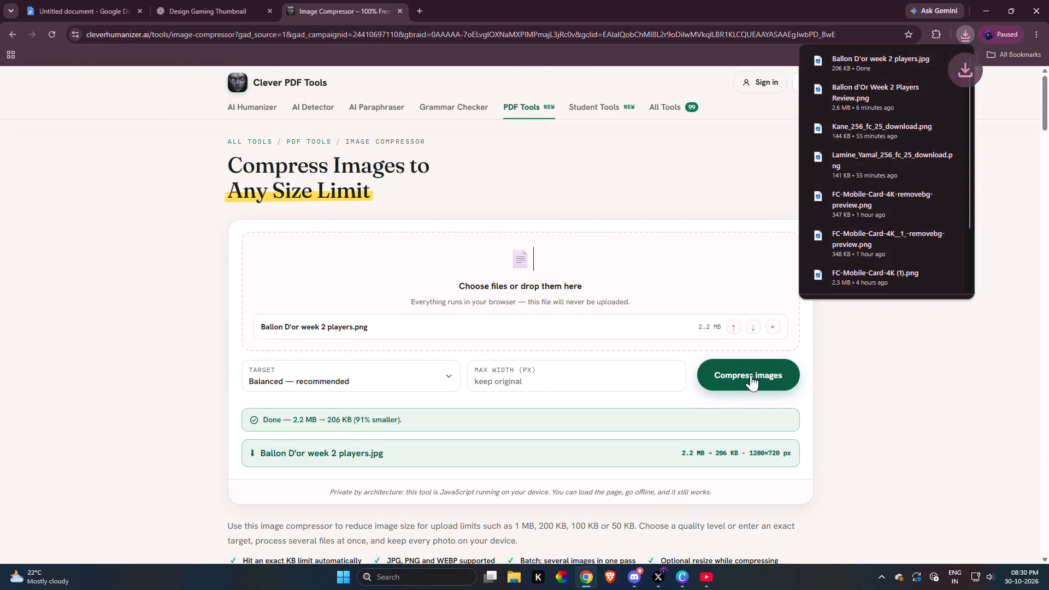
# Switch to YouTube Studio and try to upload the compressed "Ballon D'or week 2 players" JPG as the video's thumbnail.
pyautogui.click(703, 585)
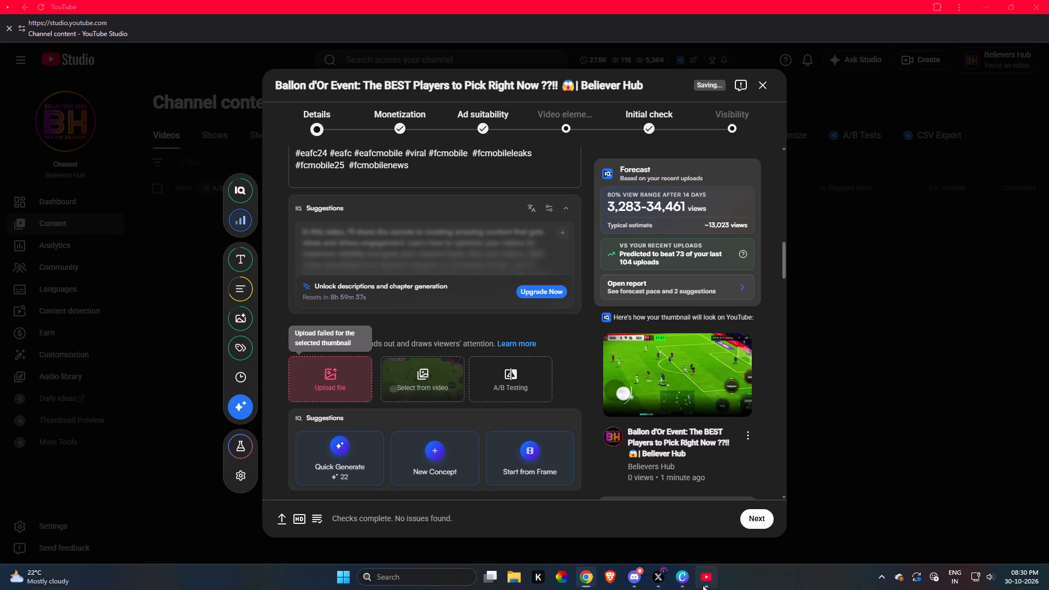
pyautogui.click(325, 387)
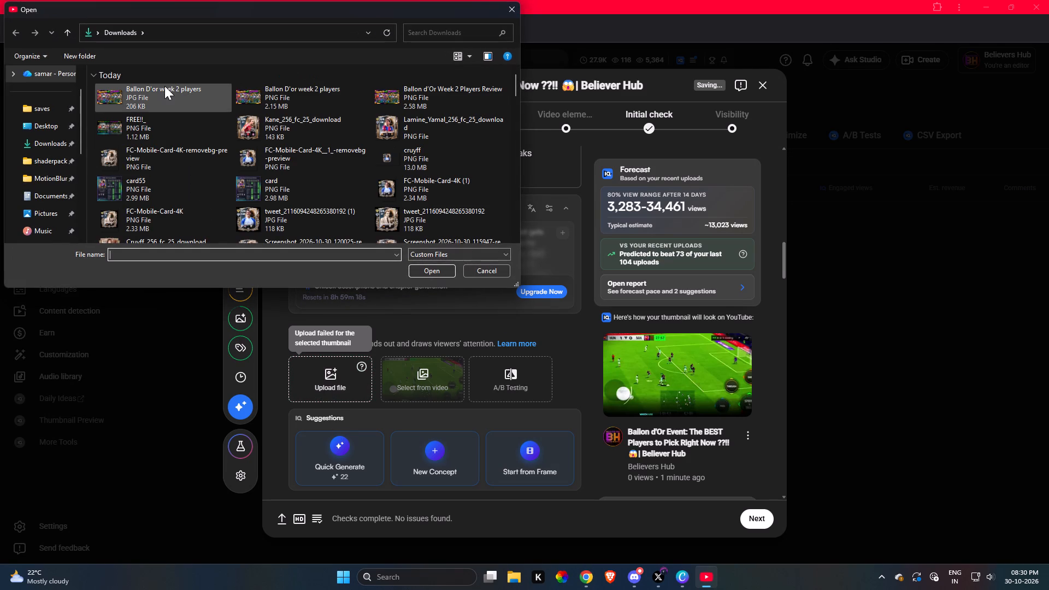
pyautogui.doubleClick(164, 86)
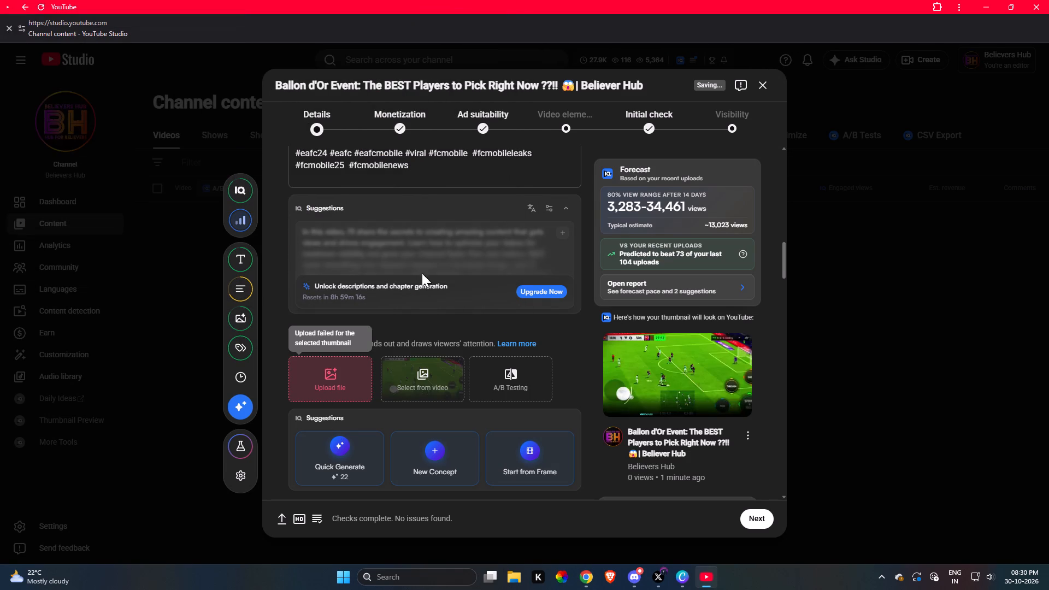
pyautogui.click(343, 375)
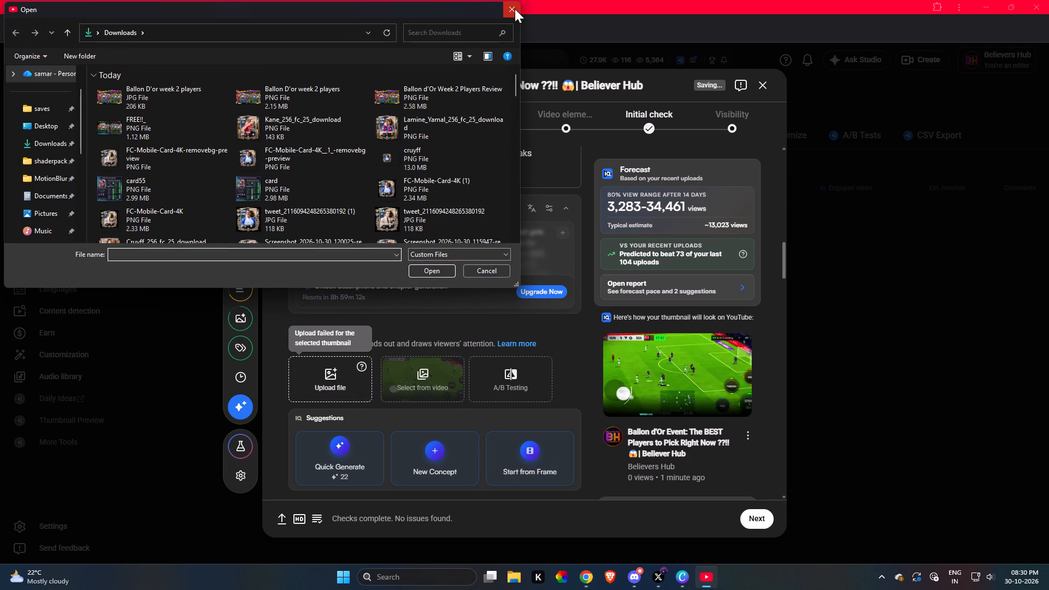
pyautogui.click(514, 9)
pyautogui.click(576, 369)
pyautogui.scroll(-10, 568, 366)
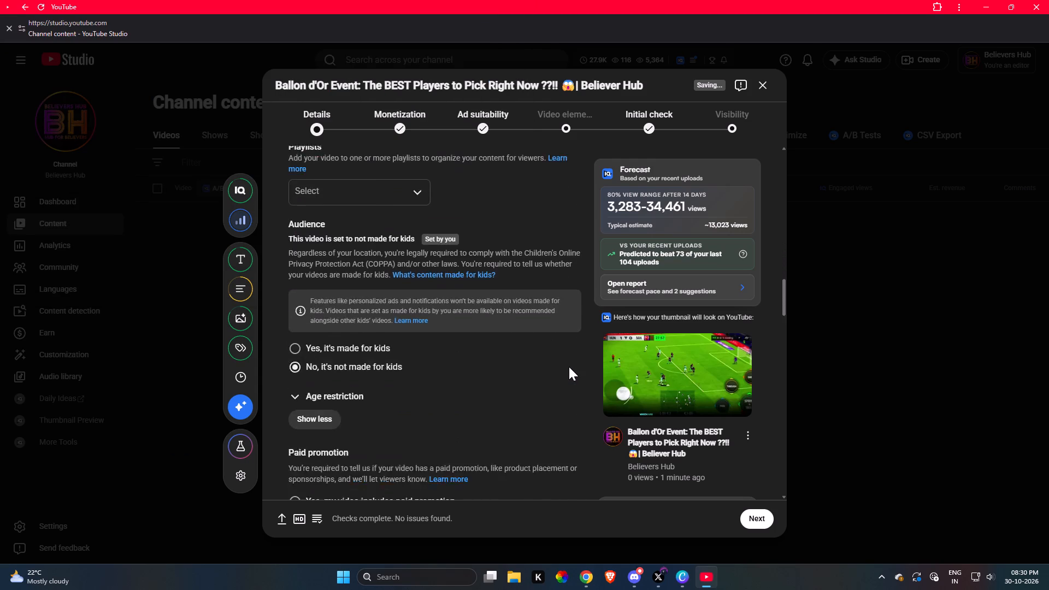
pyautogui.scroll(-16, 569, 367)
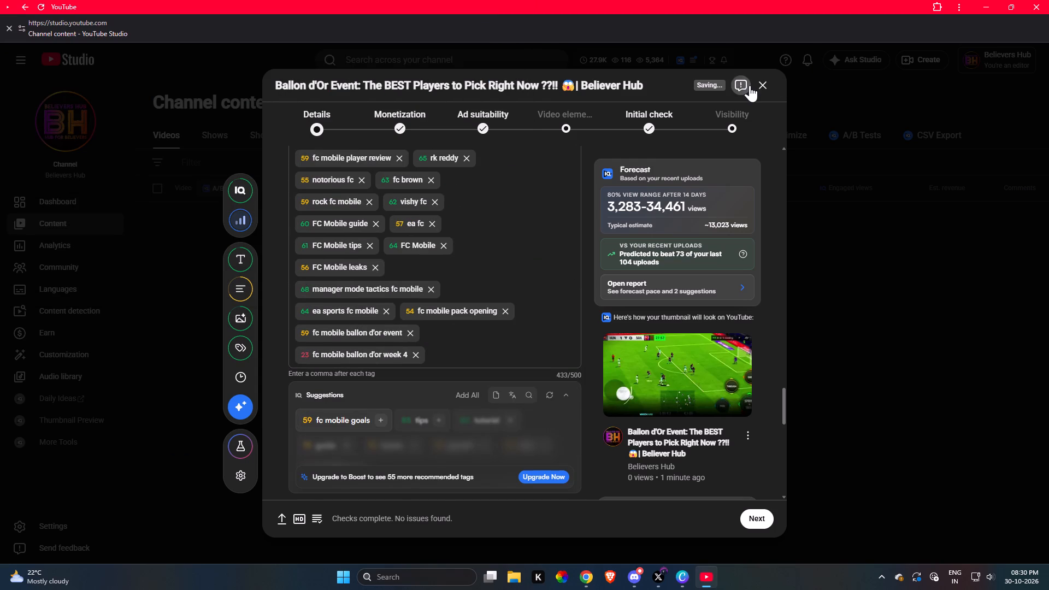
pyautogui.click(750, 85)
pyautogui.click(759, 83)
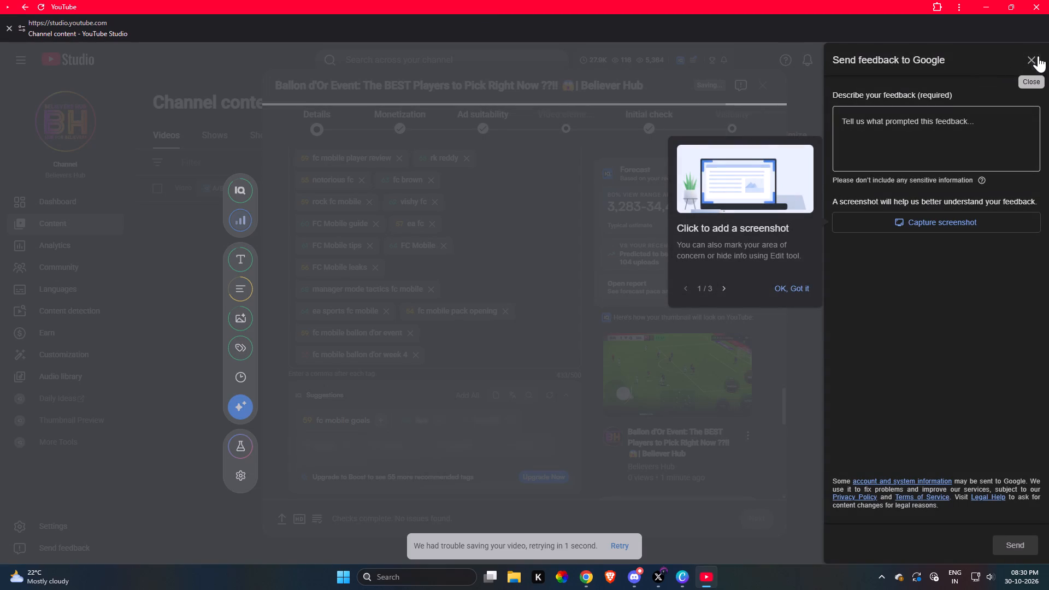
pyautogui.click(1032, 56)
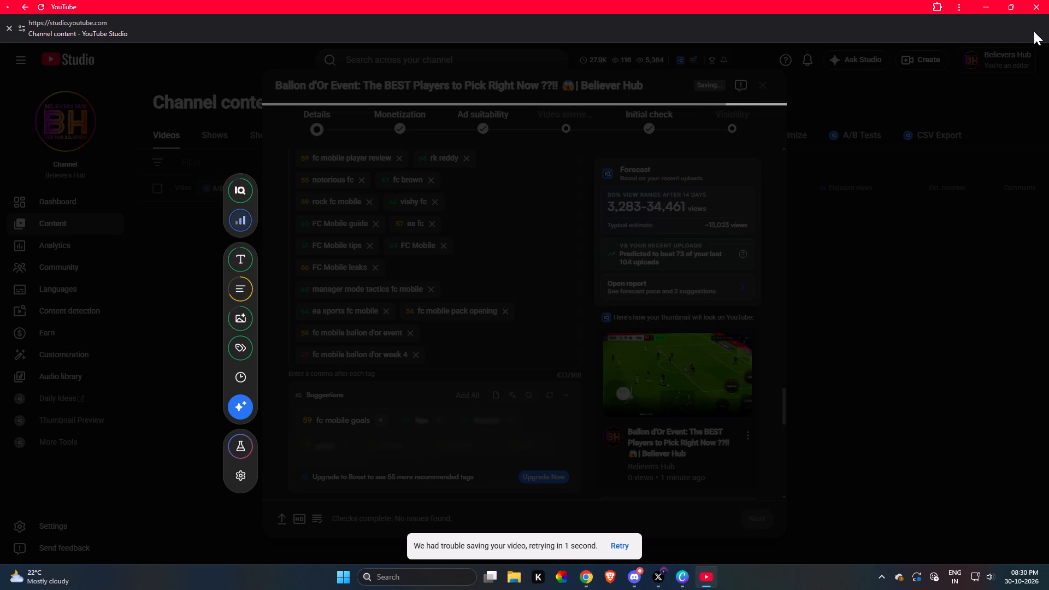
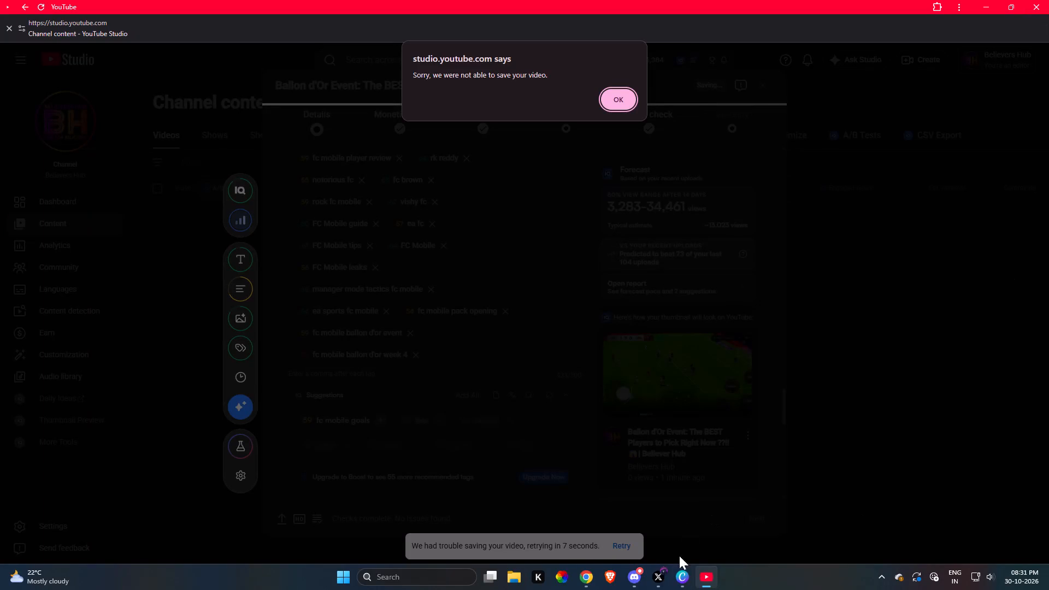
# Dismiss the alert and keep editing the video's details instead of discarding the unsaved changes.
pyautogui.click(624, 96)
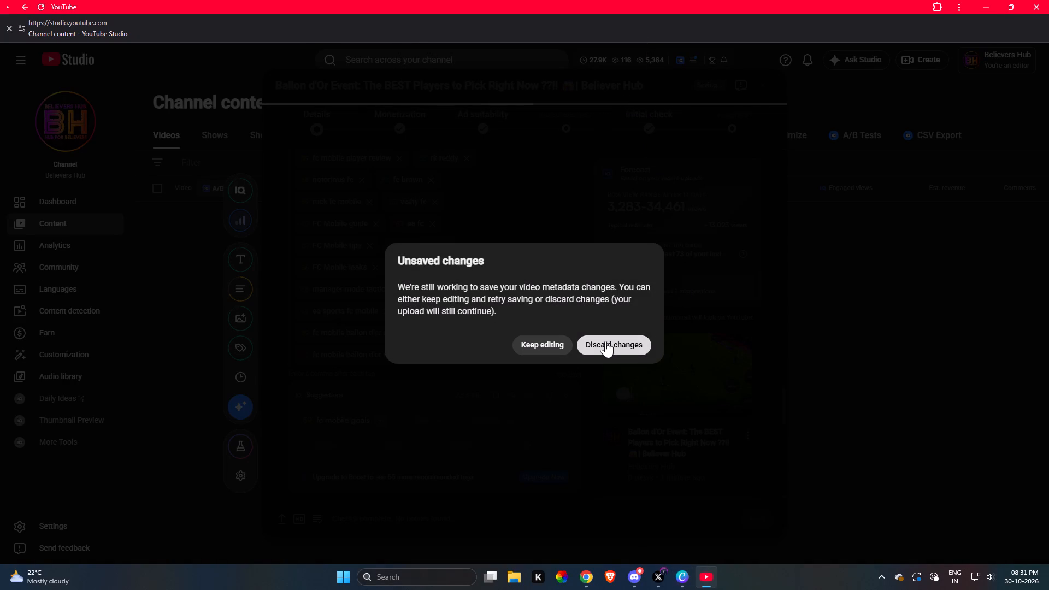
pyautogui.click(556, 347)
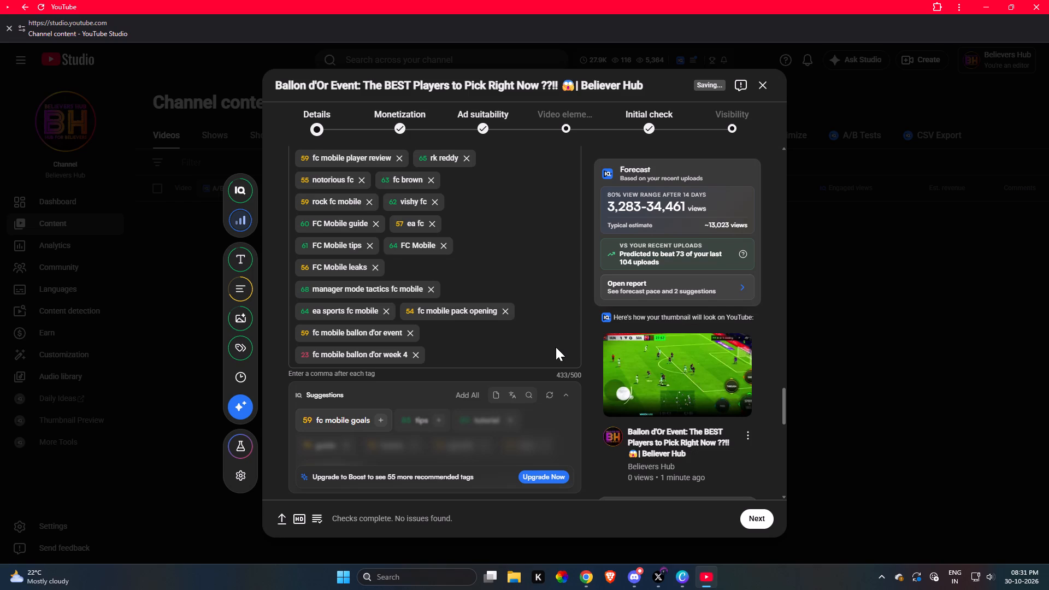
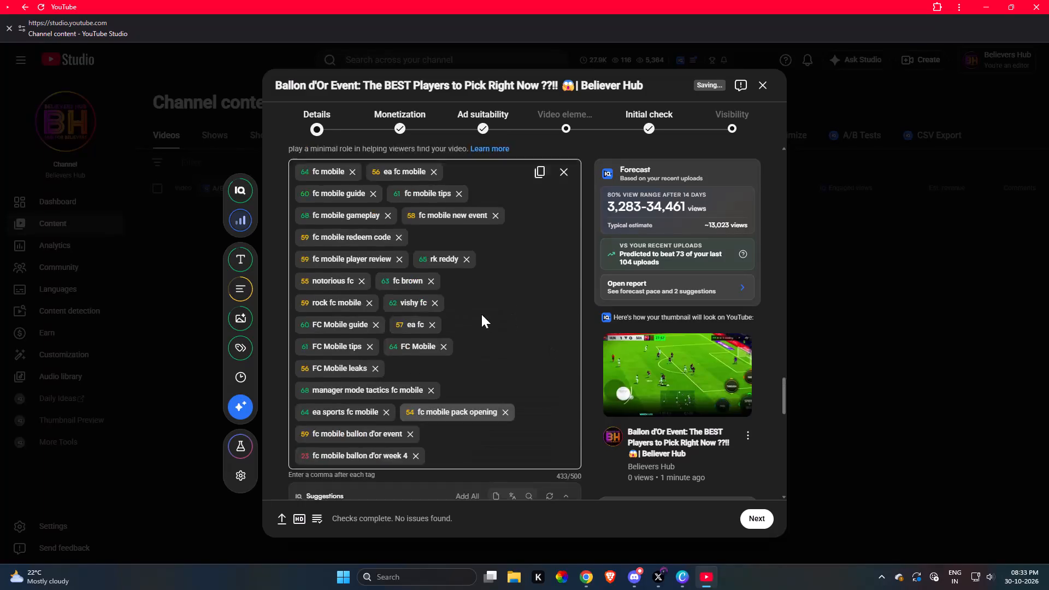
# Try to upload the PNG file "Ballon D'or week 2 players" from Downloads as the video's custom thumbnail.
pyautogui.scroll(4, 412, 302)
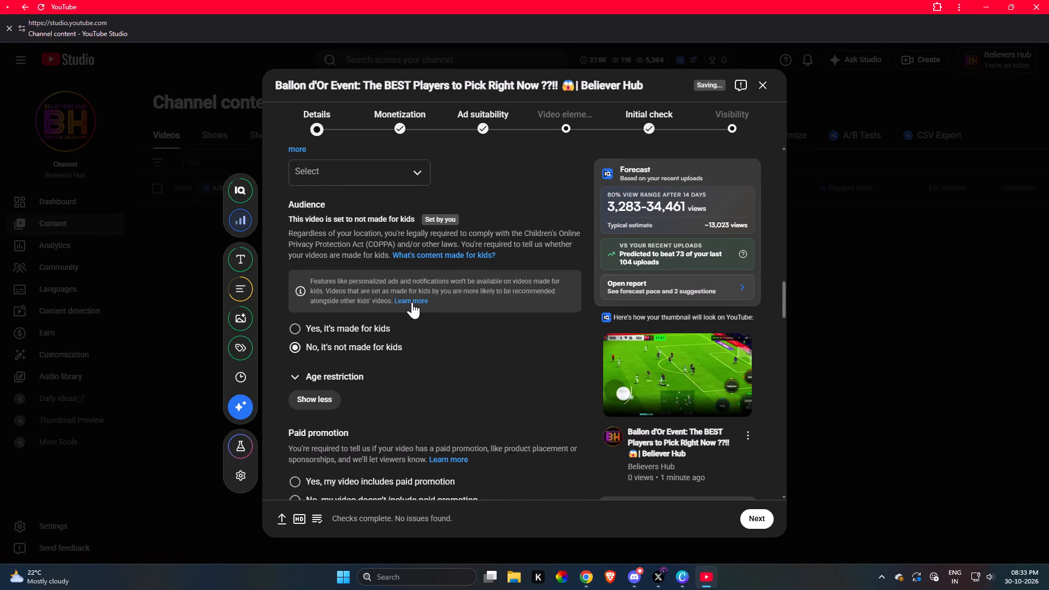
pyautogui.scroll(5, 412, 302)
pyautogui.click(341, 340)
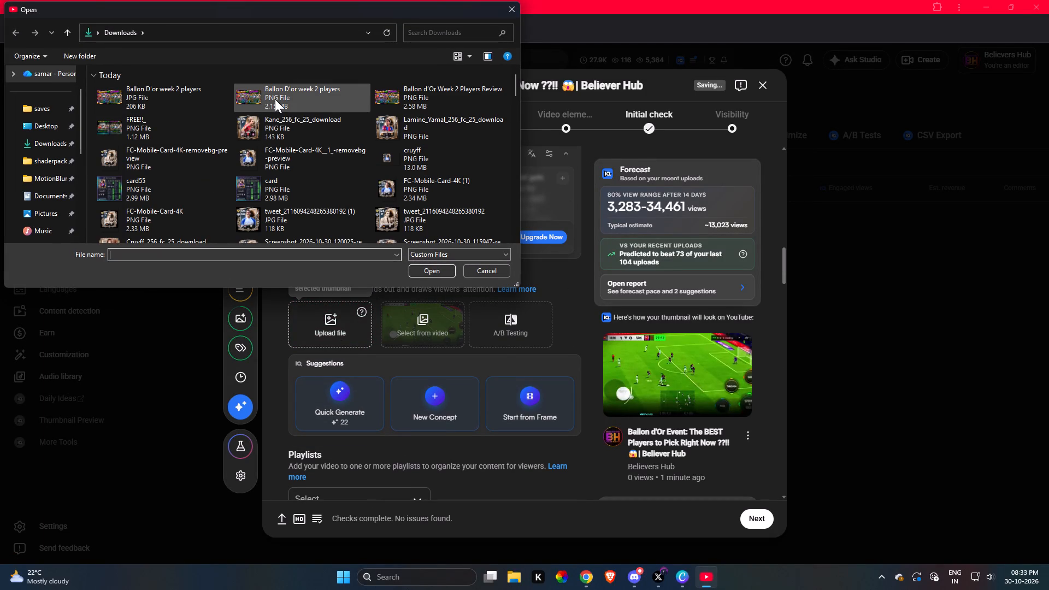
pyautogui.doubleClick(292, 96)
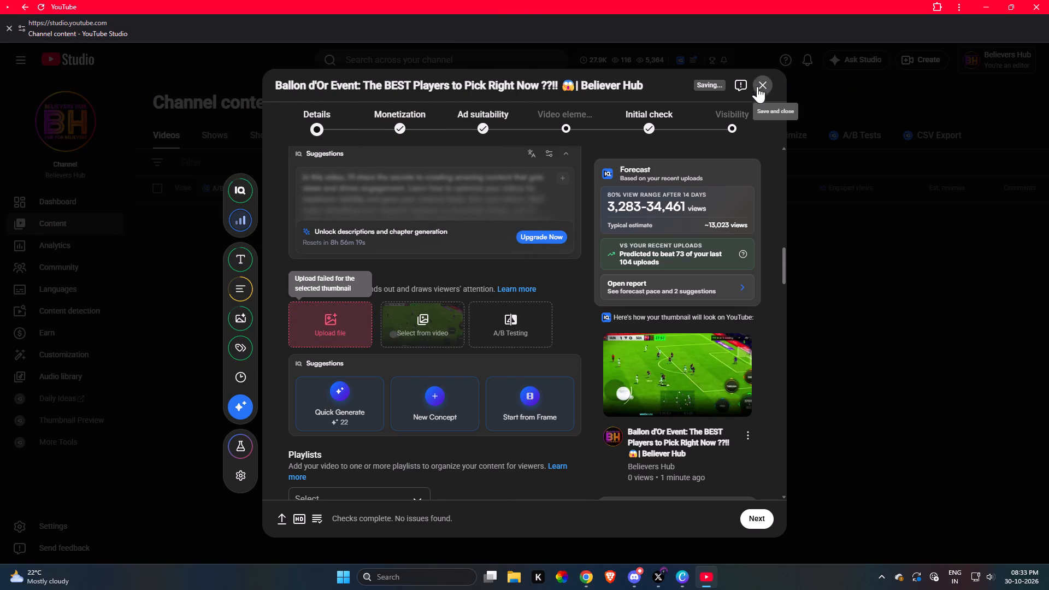
# Set the video's visibility to Unlisted and save the video.
pyautogui.click(745, 108)
pyautogui.click(321, 269)
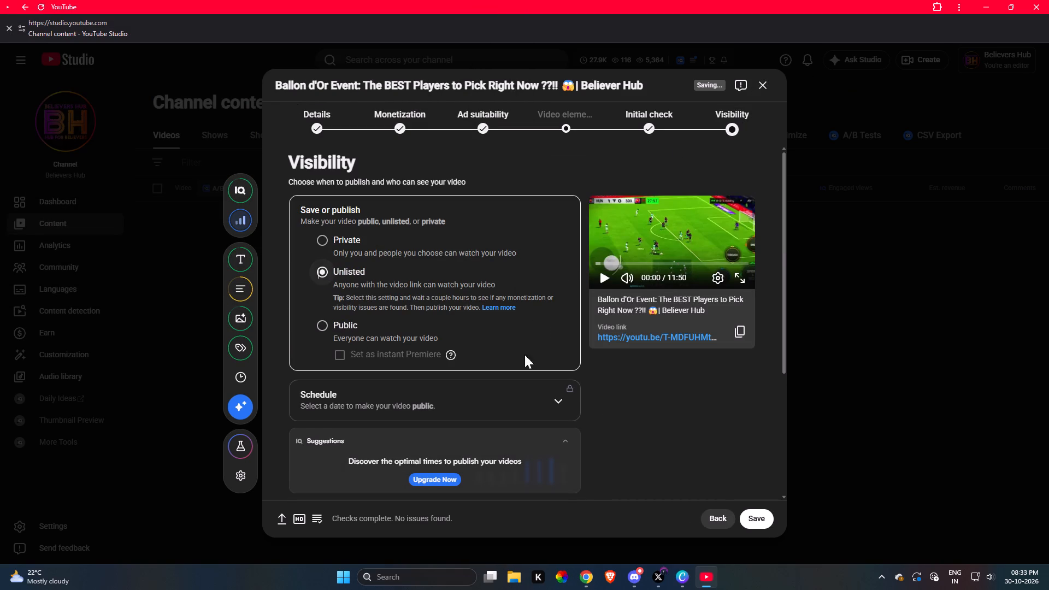
pyautogui.click(764, 517)
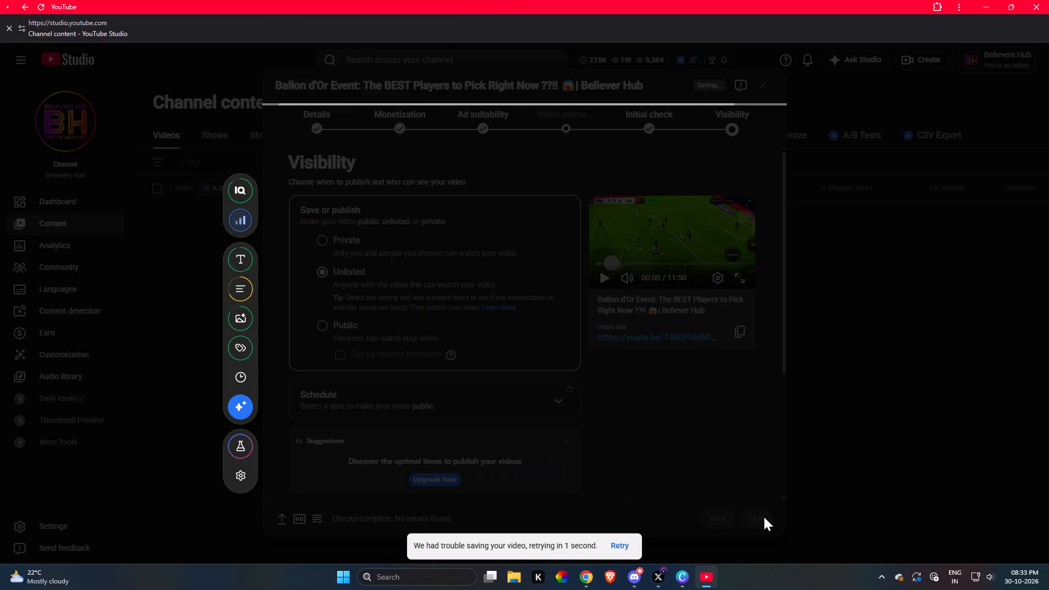
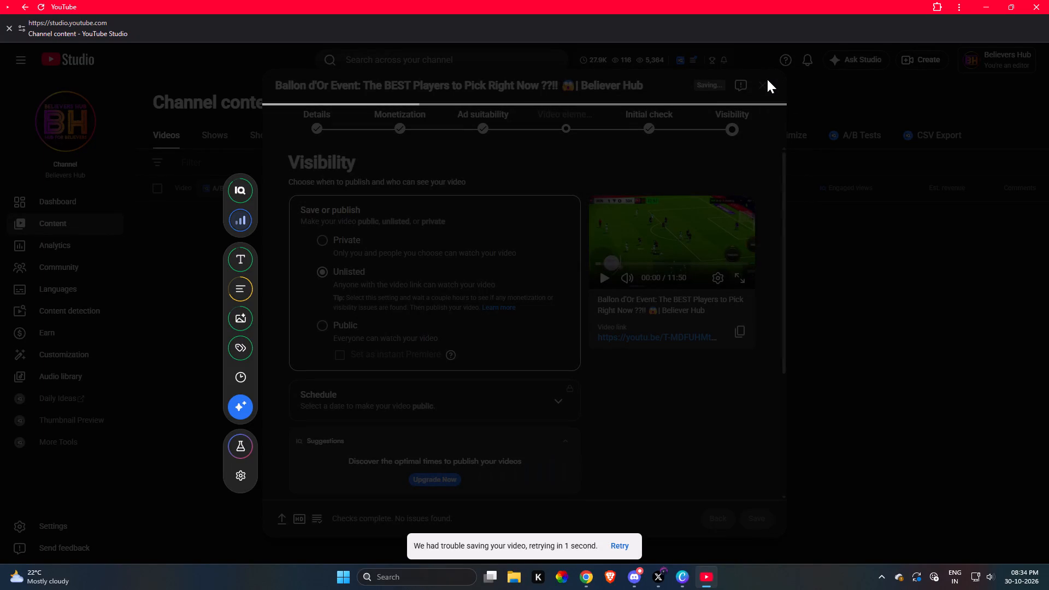
# Close the YouTube Studio app window while the Ballon d'Or video is still saving.
pyautogui.click(1027, 3)
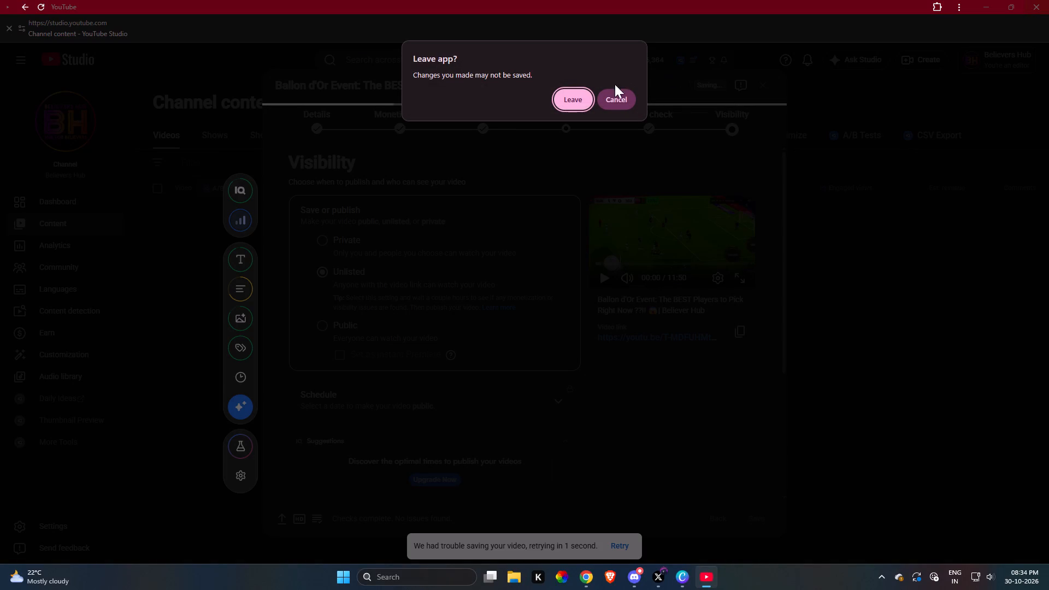
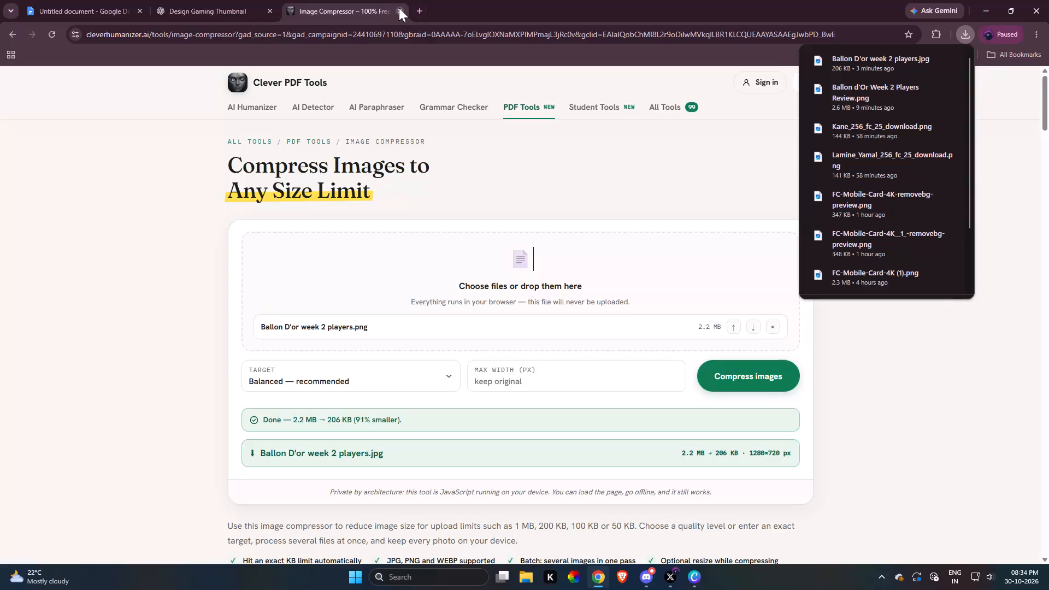
# Close the image compressor, Design Gaming Thumbnail and untitled Google Docs tabs in Chrome.
pyautogui.click(399, 8)
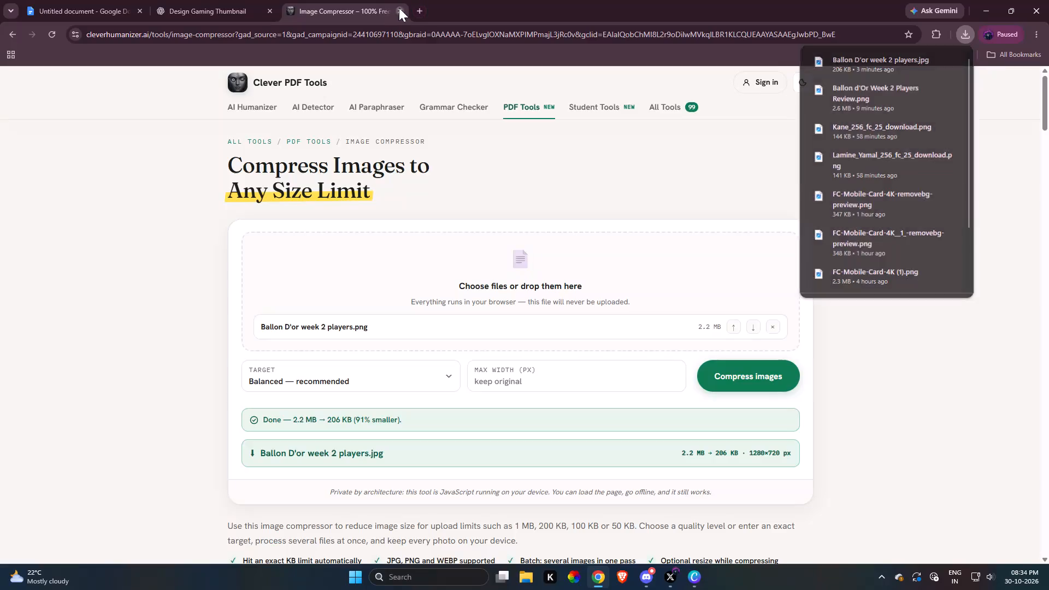
pyautogui.click(267, 10)
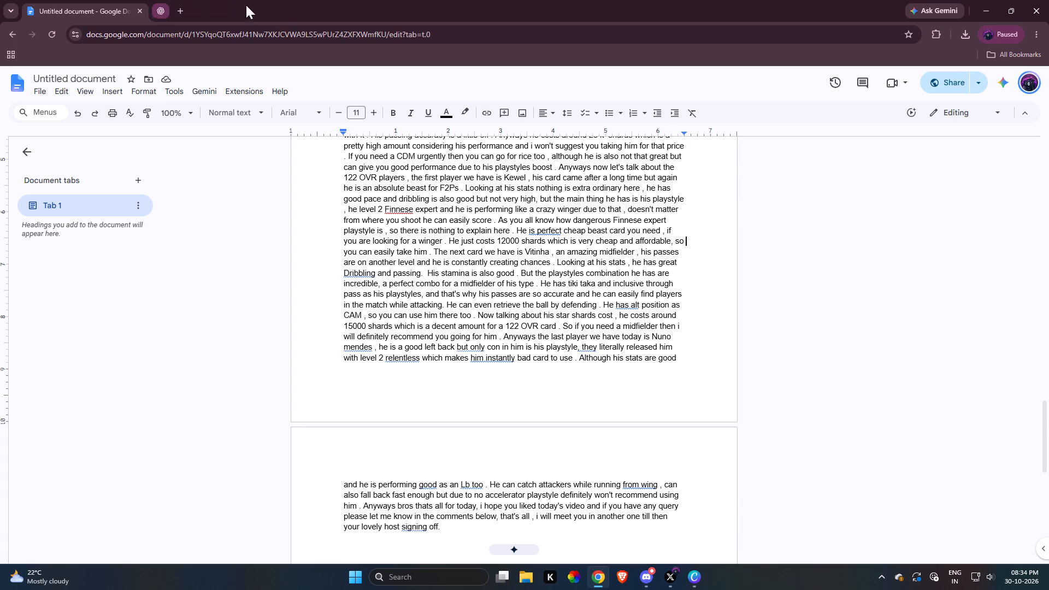
pyautogui.click(139, 13)
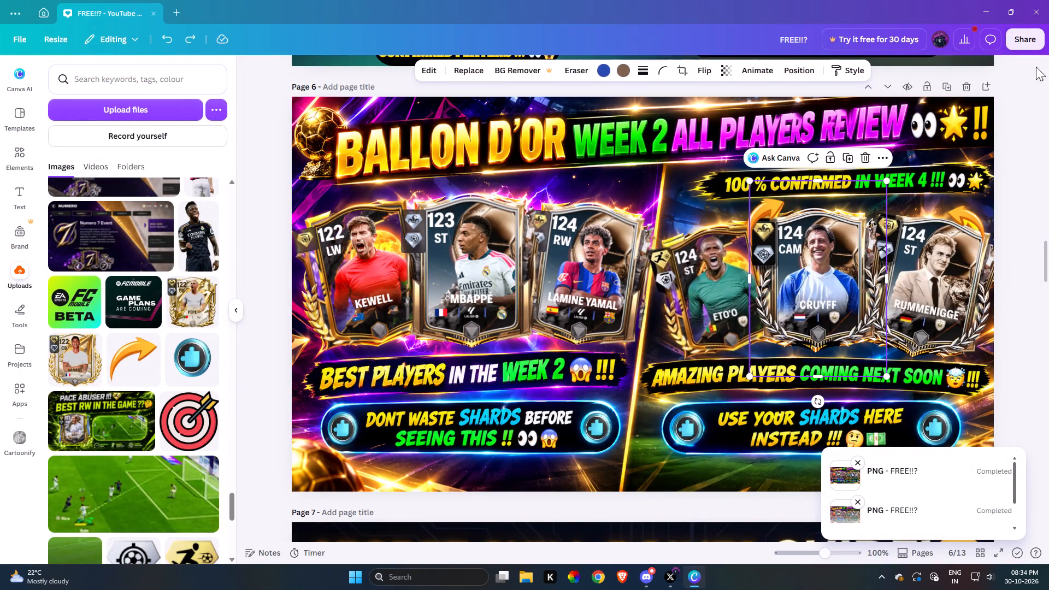
# Close the Canva window with the thumbnail design and the X home feed window.
pyautogui.click(1029, 14)
pyautogui.click(1035, 9)
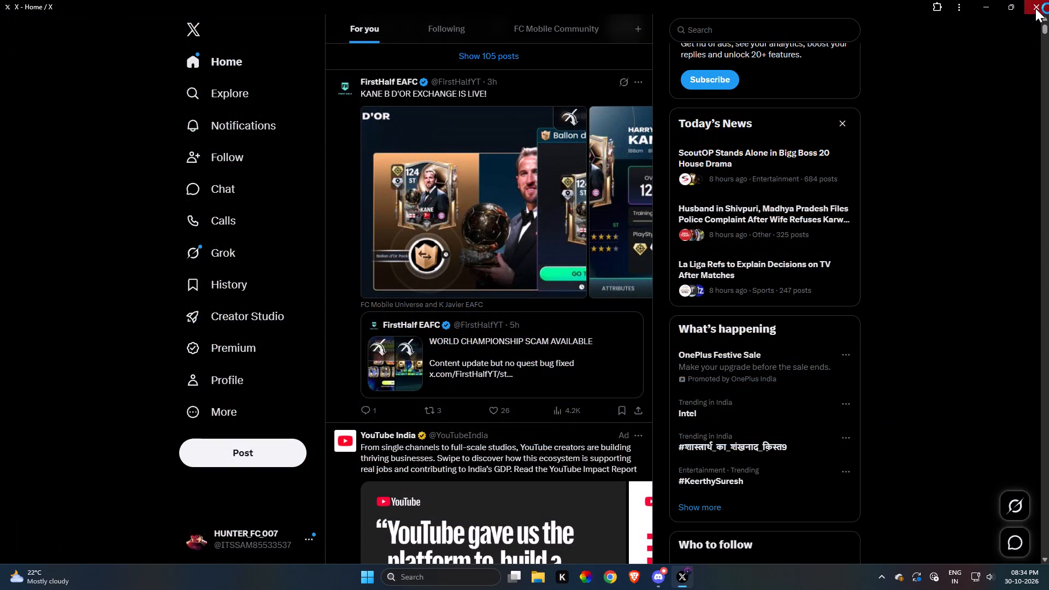
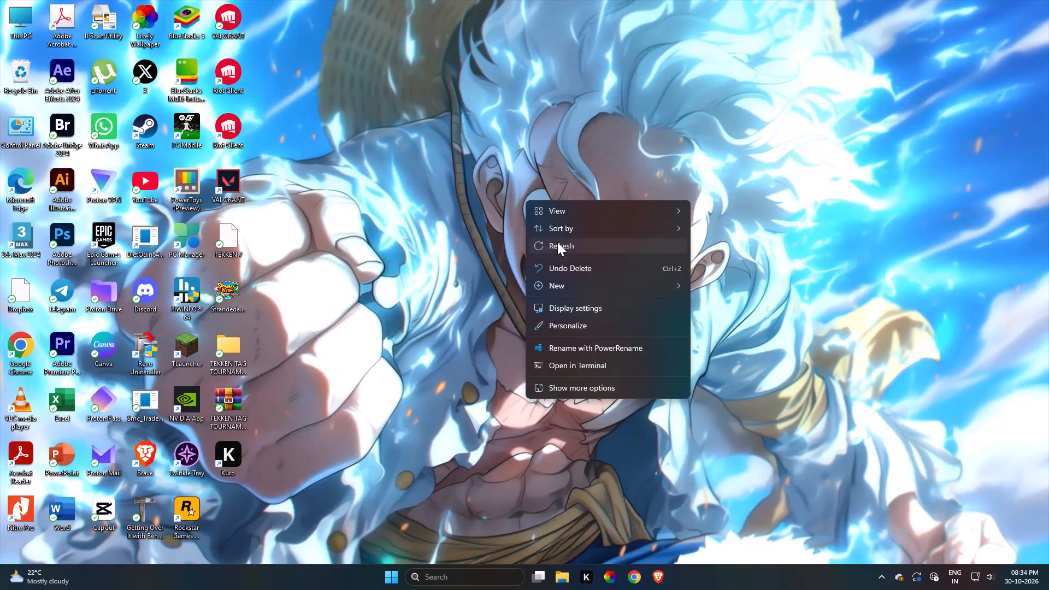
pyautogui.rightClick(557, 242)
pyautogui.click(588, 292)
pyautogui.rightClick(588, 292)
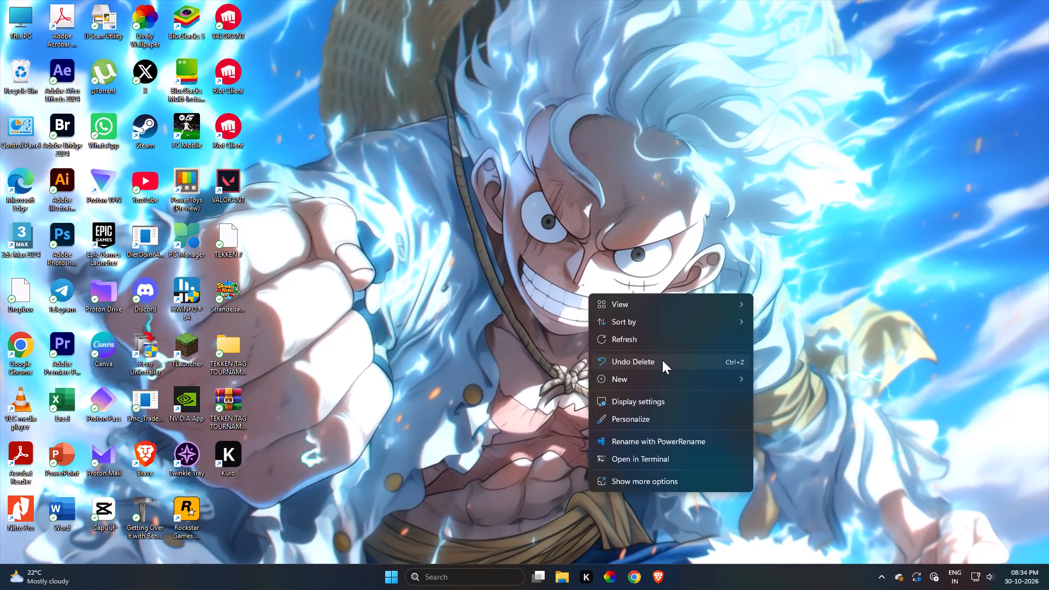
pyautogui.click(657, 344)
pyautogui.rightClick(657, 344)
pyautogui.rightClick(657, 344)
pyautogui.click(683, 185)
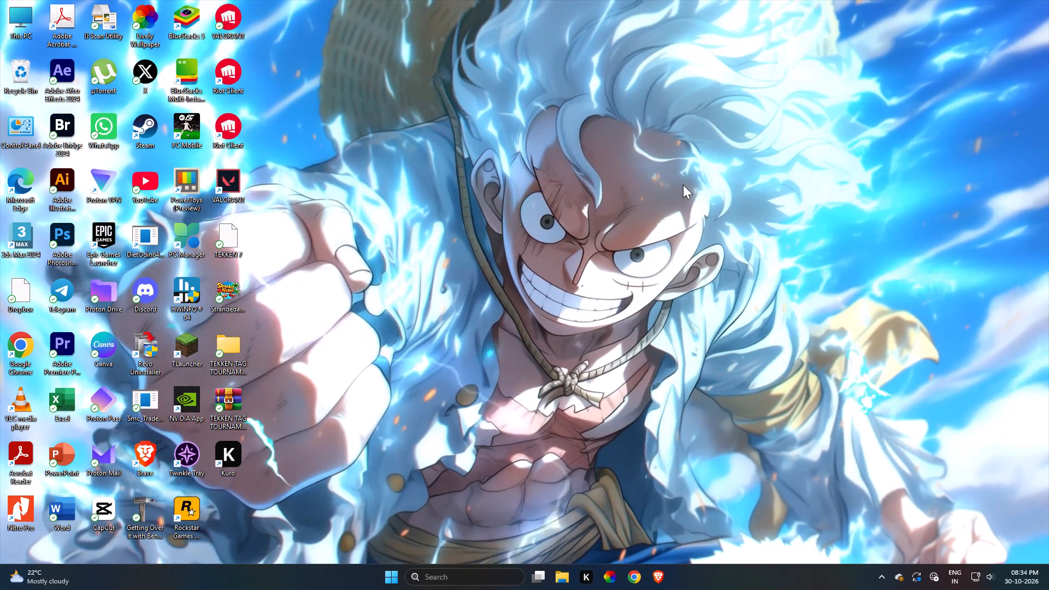
# Search Windows for "anti" to find the antivirus protection settings.
pyautogui.click(398, 580)
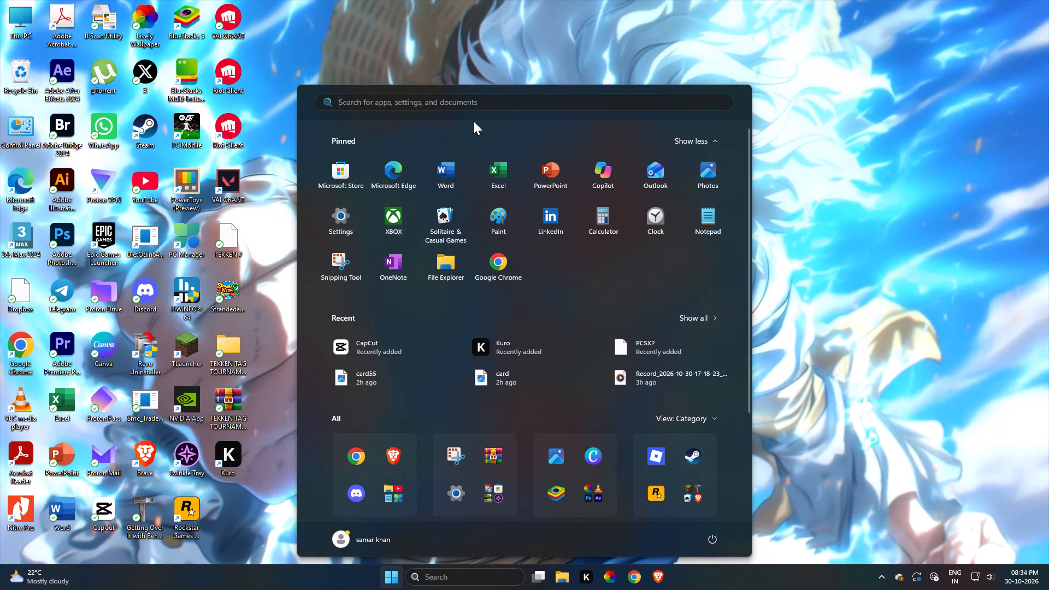
pyautogui.click(469, 103)
pyautogui.write('anti')
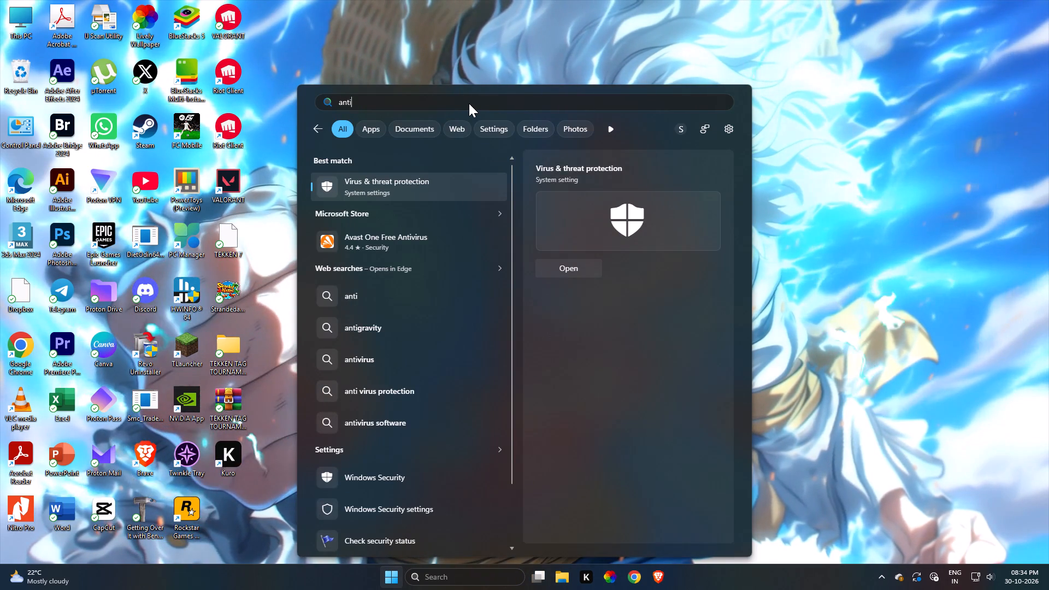
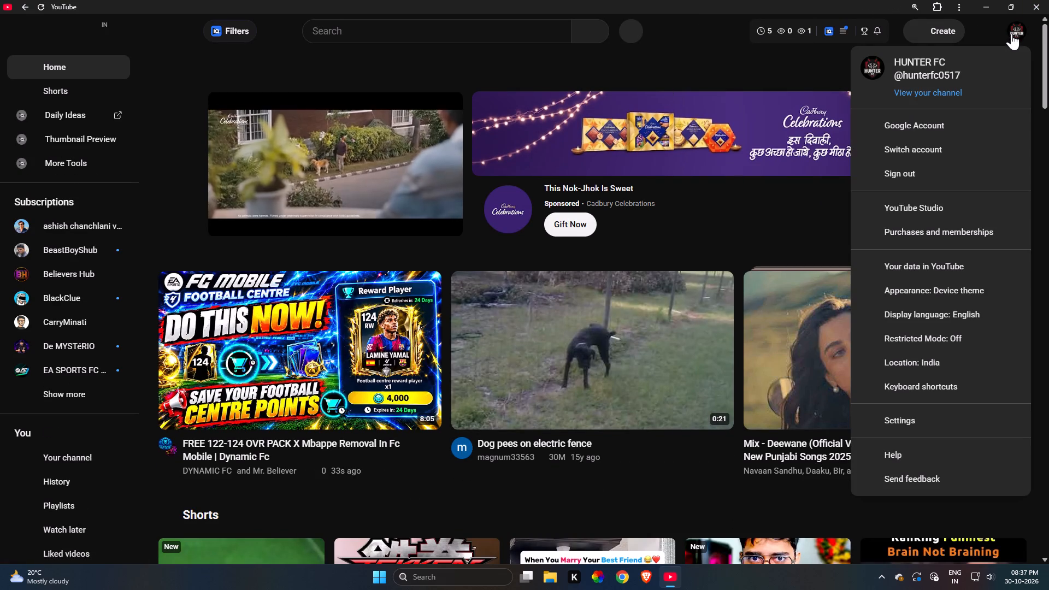
# Switch the YouTube account from HUNTER FC to the Believers Hub channel.
pyautogui.click(950, 151)
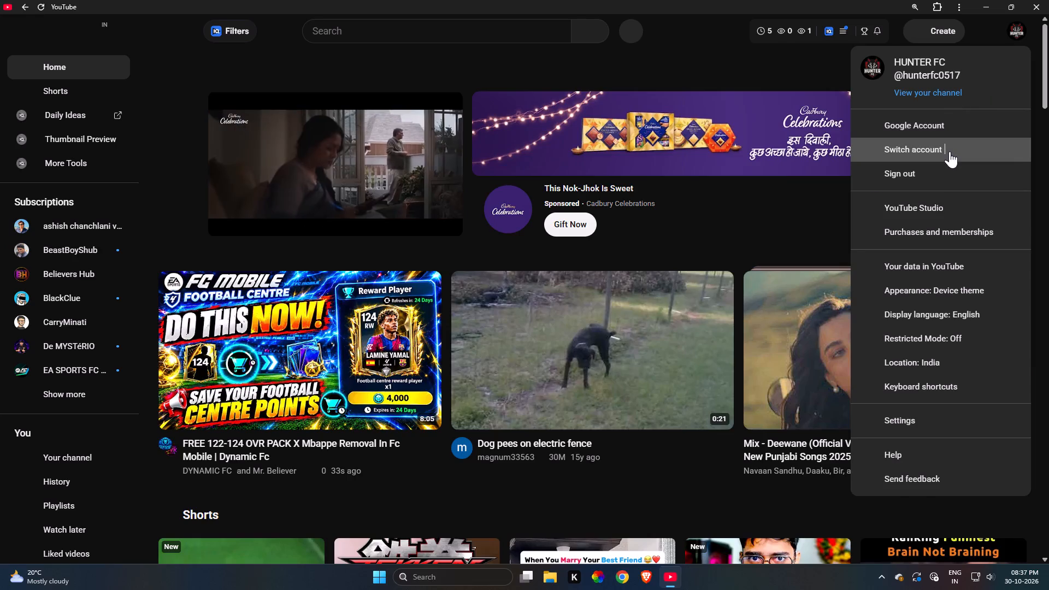
pyautogui.click(964, 179)
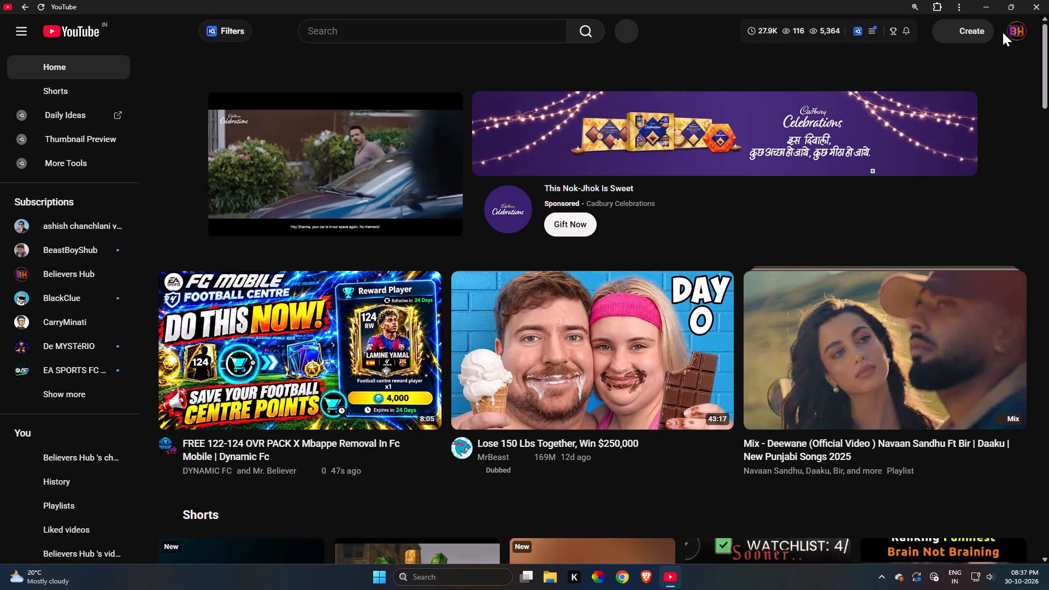
# Go to the channel content in YouTube Studio, dismiss the new upload, and open the Ballon d'Or Event video draft.
pyautogui.click(987, 29)
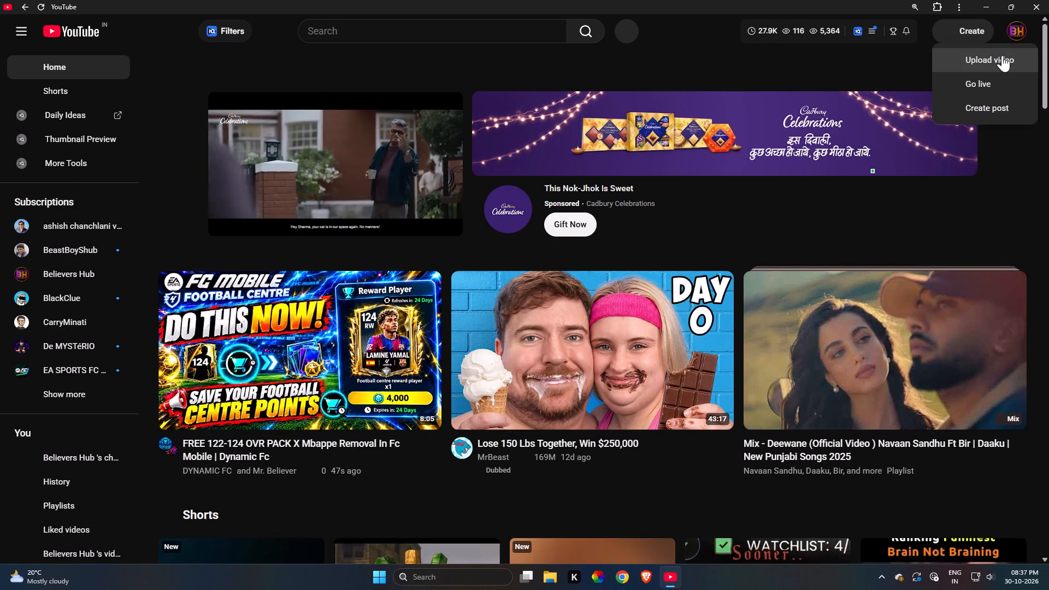
pyautogui.click(1002, 55)
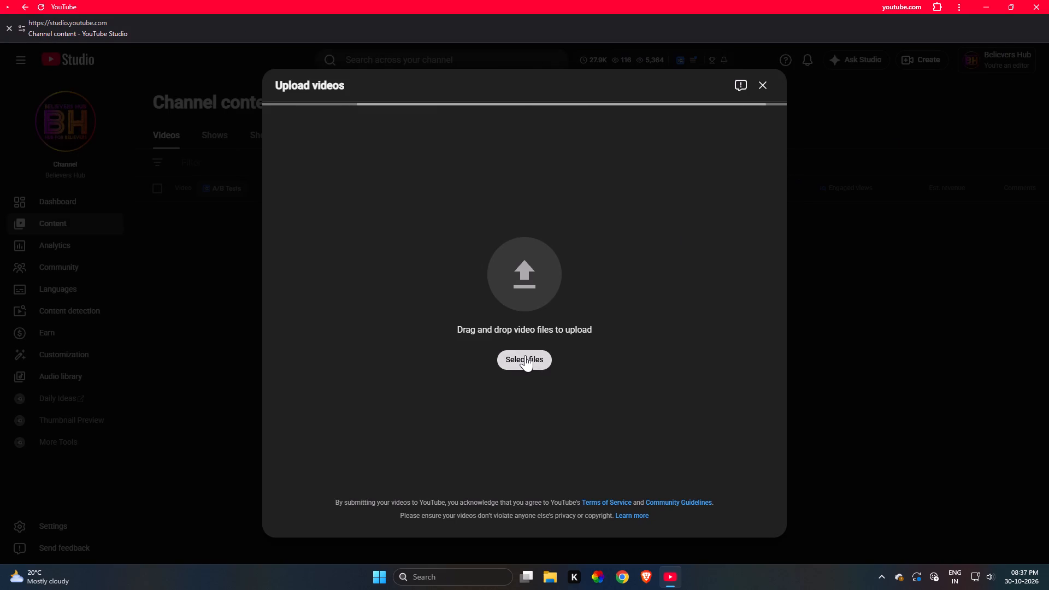
pyautogui.click(761, 85)
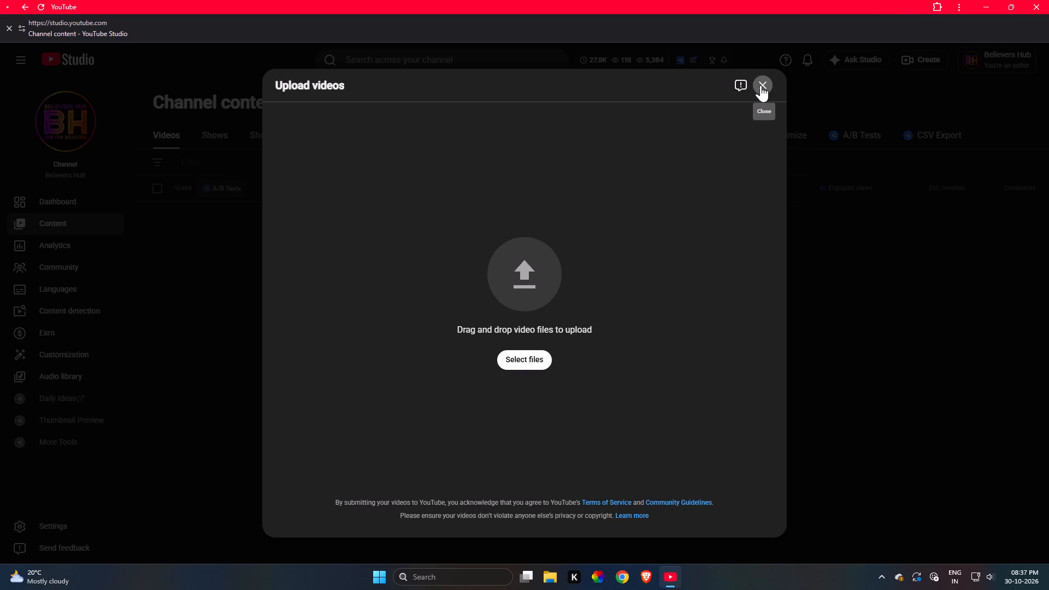
pyautogui.click(249, 232)
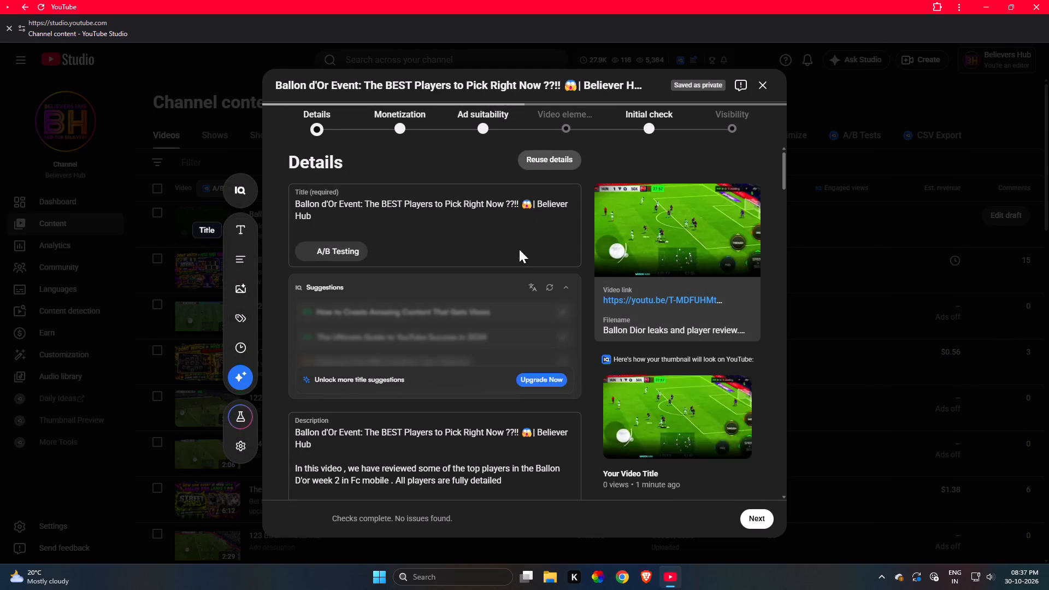
# Upload the PNG file "Ballon D'or week 2 players" from Downloads as the draft's custom thumbnail.
pyautogui.scroll(-19, 467, 169)
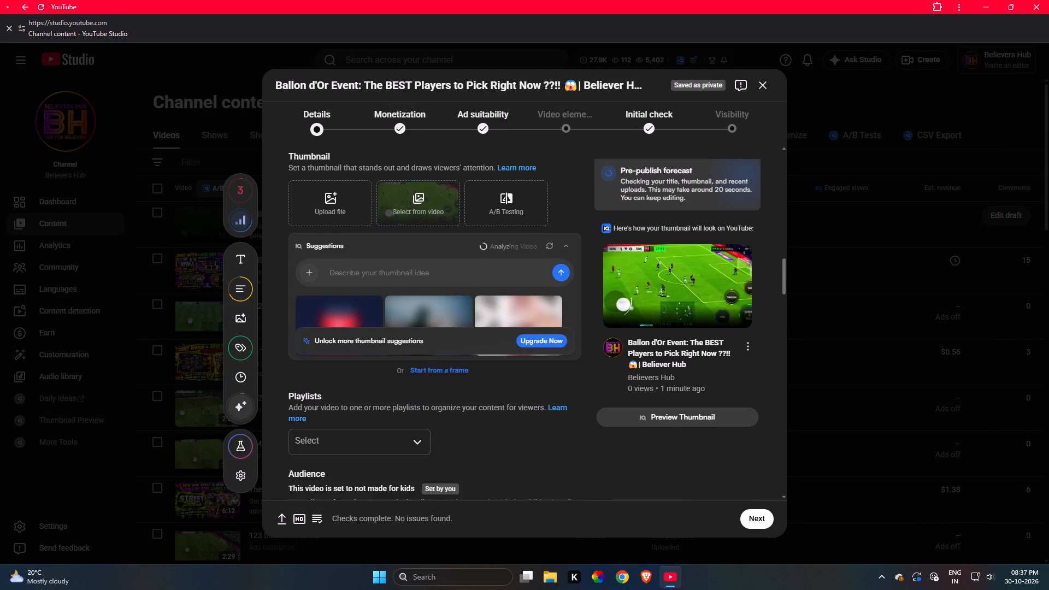
pyautogui.click(323, 211)
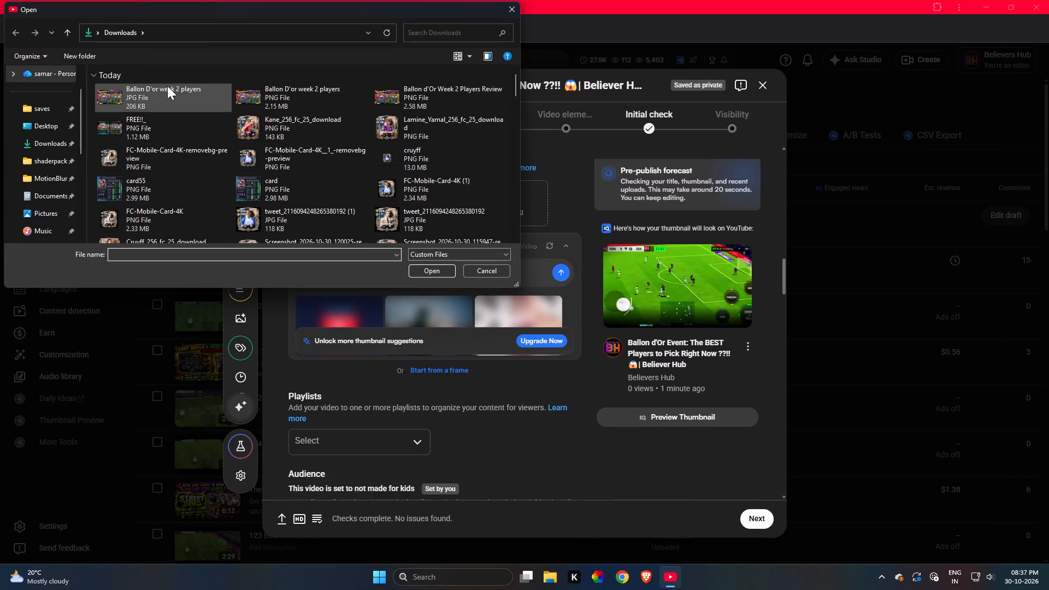
pyautogui.moveTo(285, 91); pyautogui.dragTo(285, 97)
pyautogui.click(285, 97)
pyautogui.doubleClick(285, 97)
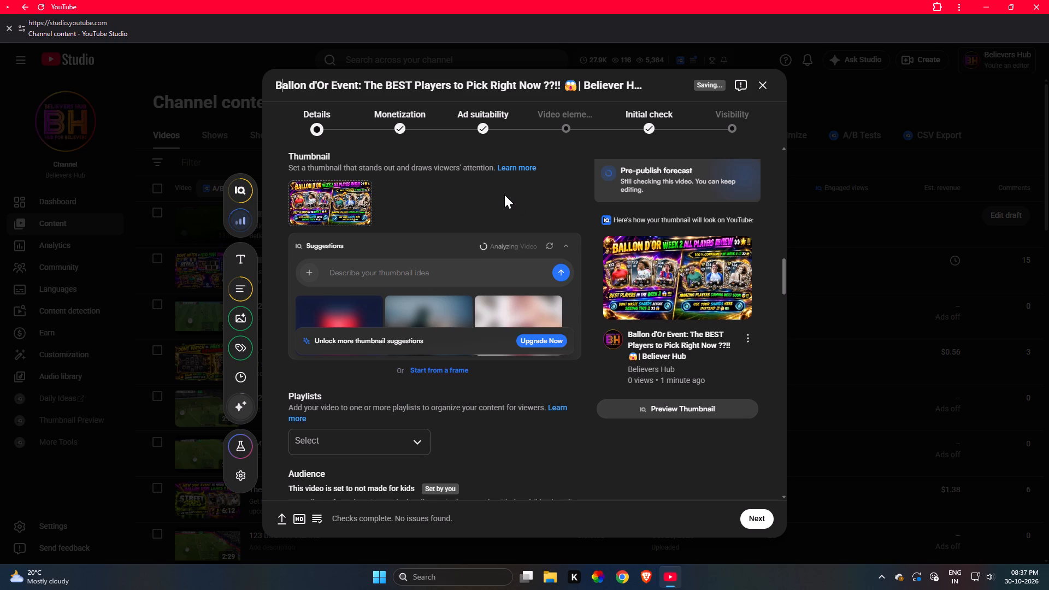
# Set the draft video's visibility to Public and return to its title in the Details section.
pyautogui.scroll(-14, 504, 194)
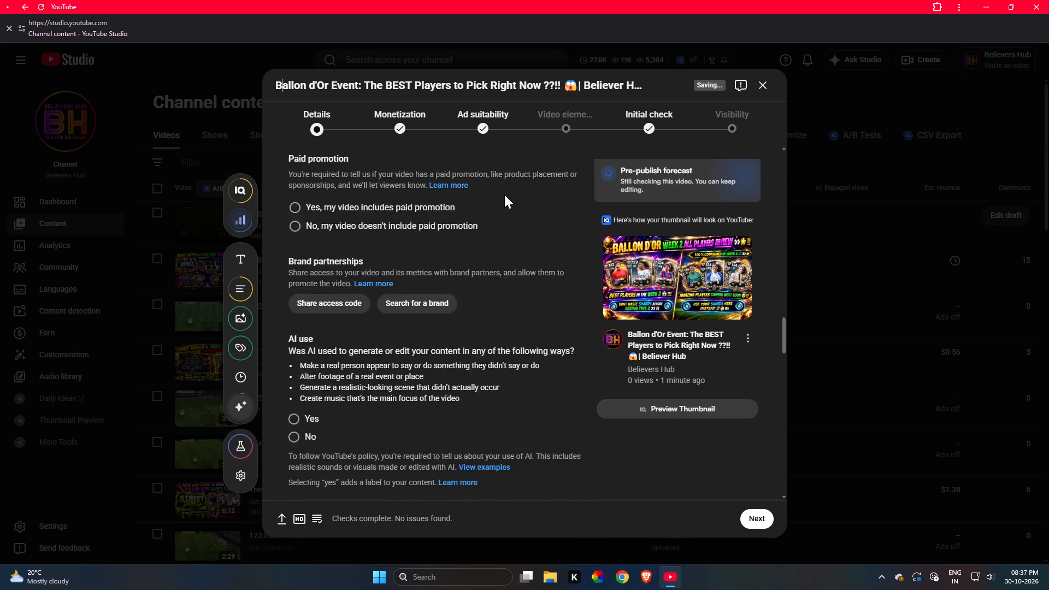
pyautogui.scroll(20, 496, 197)
pyautogui.scroll(13, 496, 197)
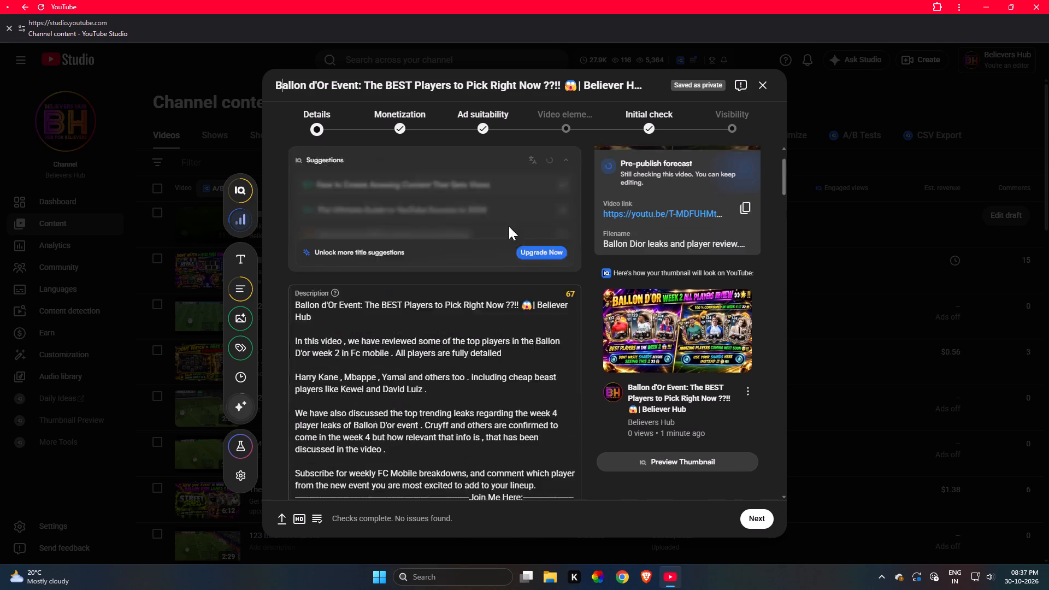
pyautogui.scroll(6, 509, 226)
pyautogui.click(417, 222)
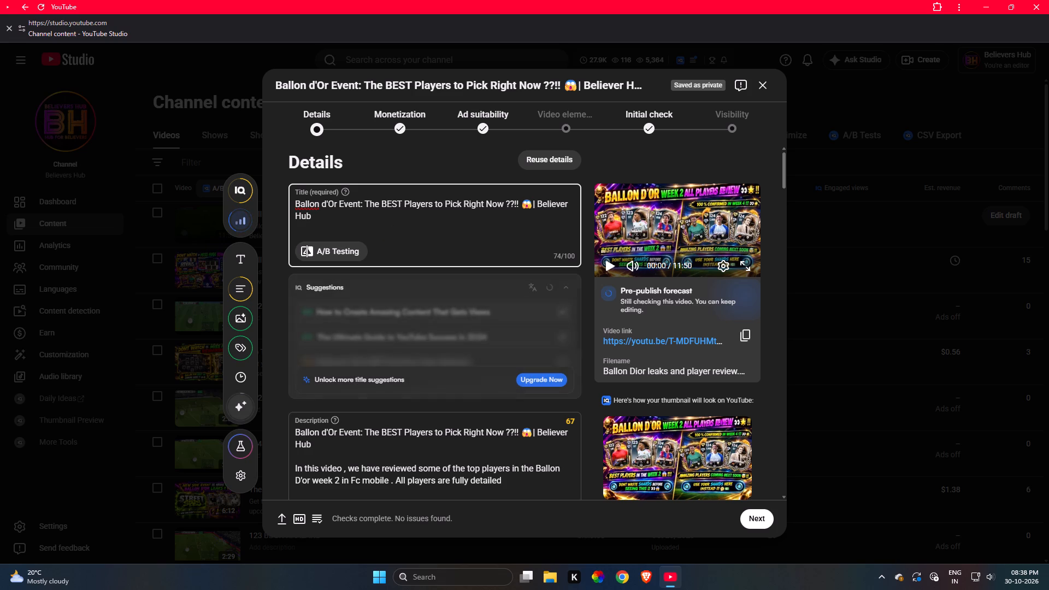
pyautogui.click(237, 261)
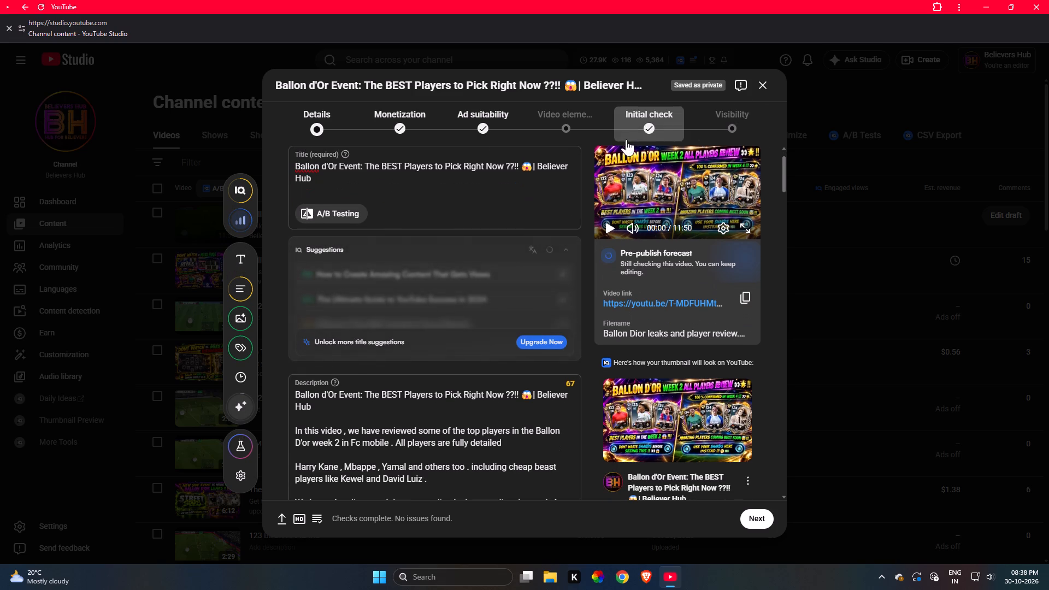
pyautogui.click(729, 127)
pyautogui.click(319, 323)
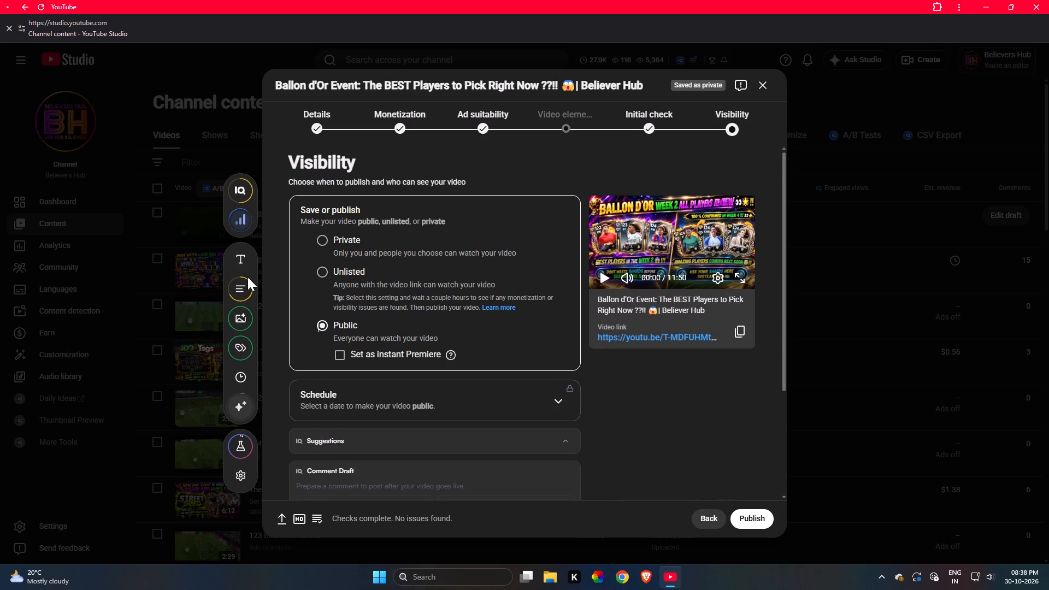
pyautogui.click(246, 263)
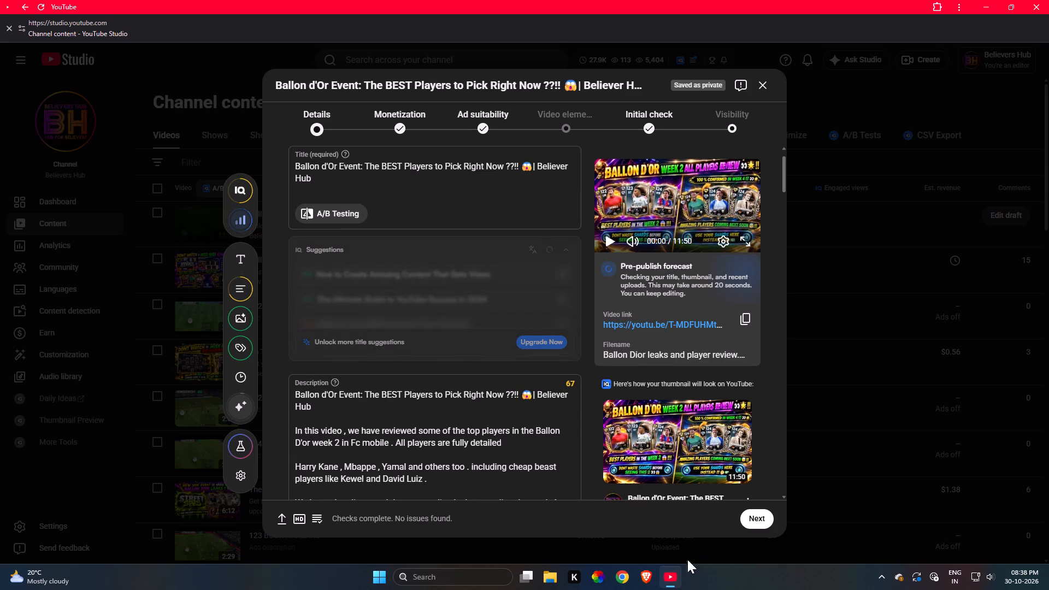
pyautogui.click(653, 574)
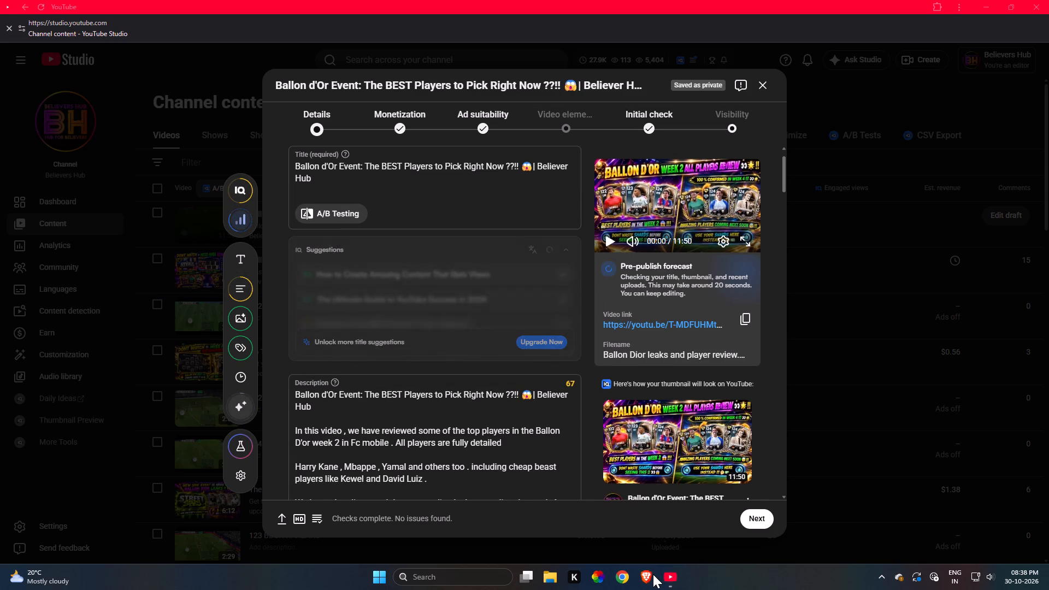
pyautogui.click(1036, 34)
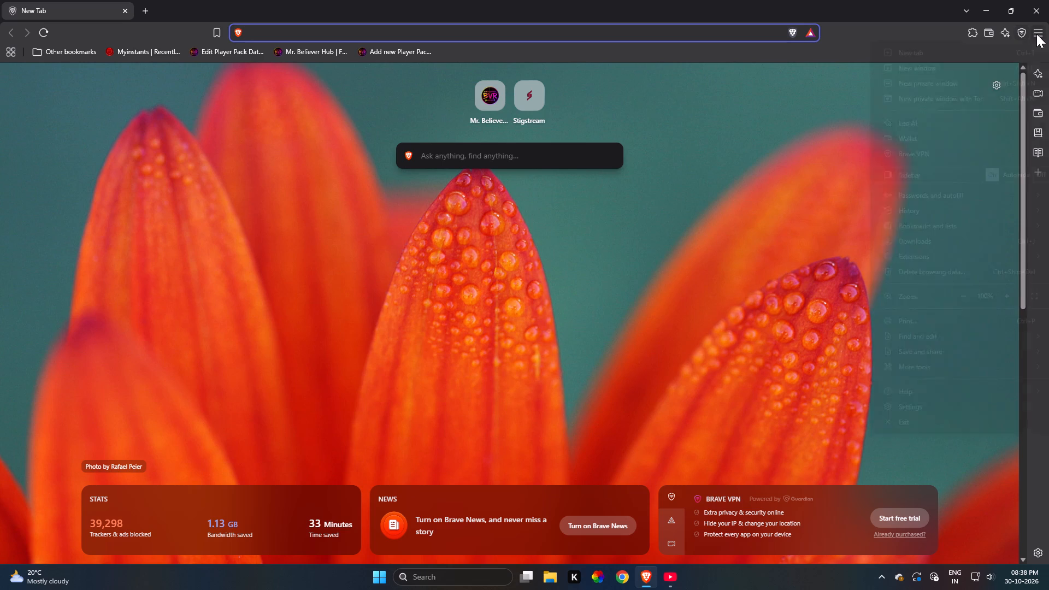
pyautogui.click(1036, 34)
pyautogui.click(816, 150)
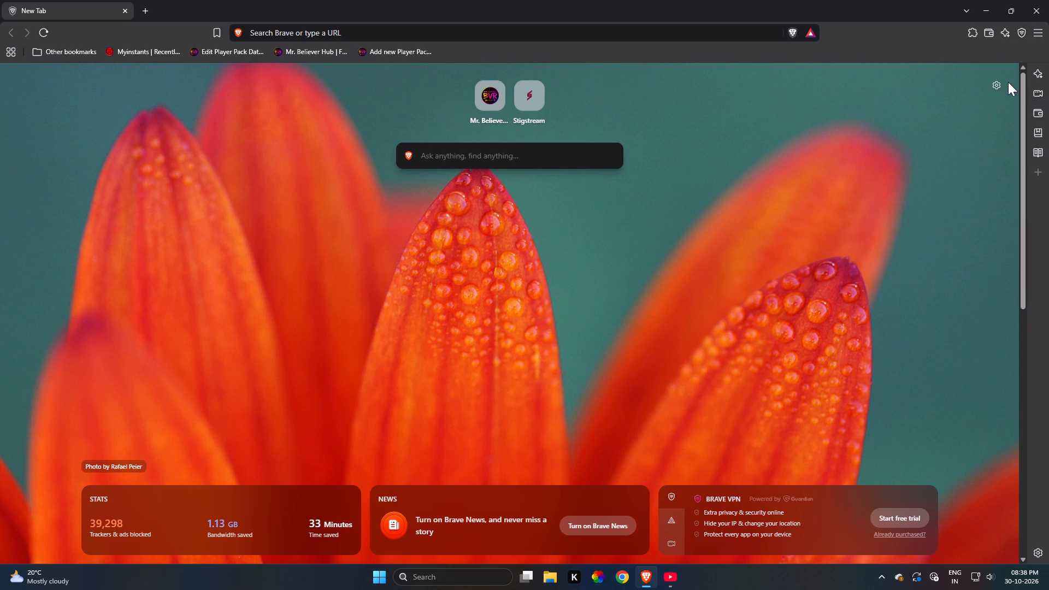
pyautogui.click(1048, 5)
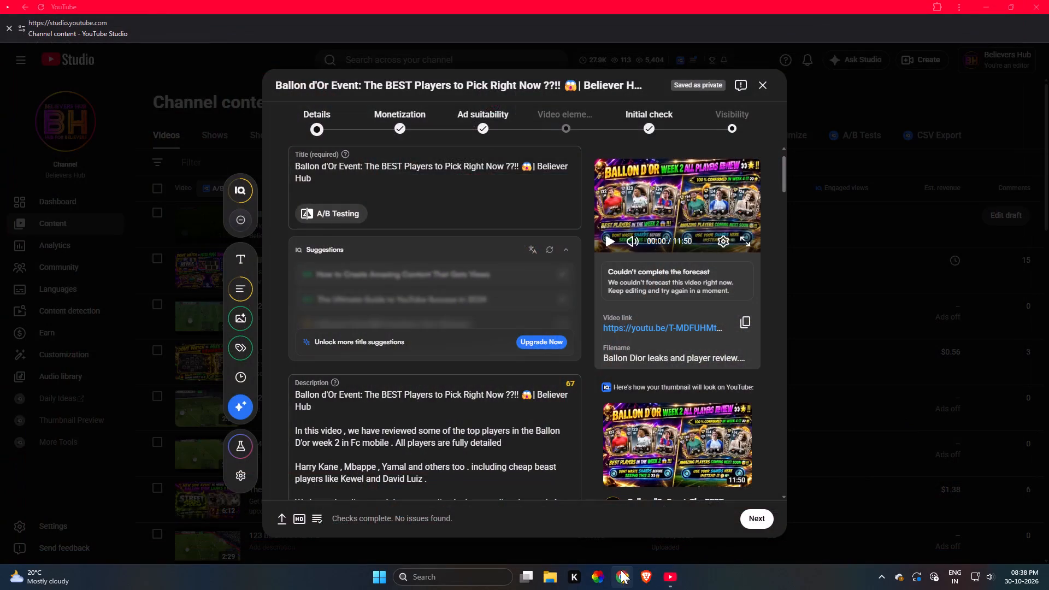
# Switch to Google Chrome and open the list of signed-in Google accounts.
pyautogui.click(624, 576)
pyautogui.click(386, 307)
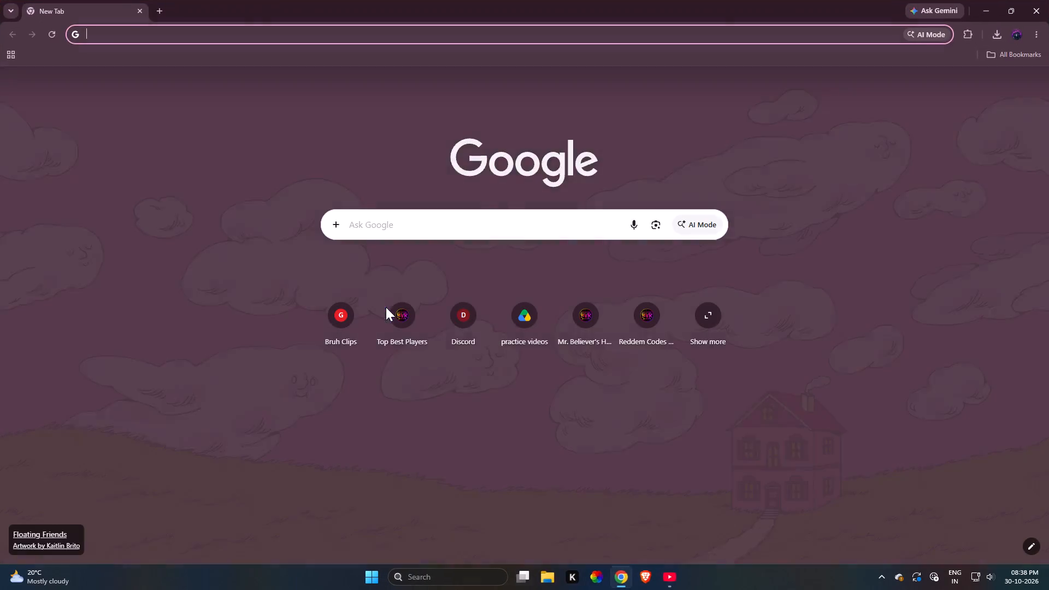
pyautogui.click(1030, 76)
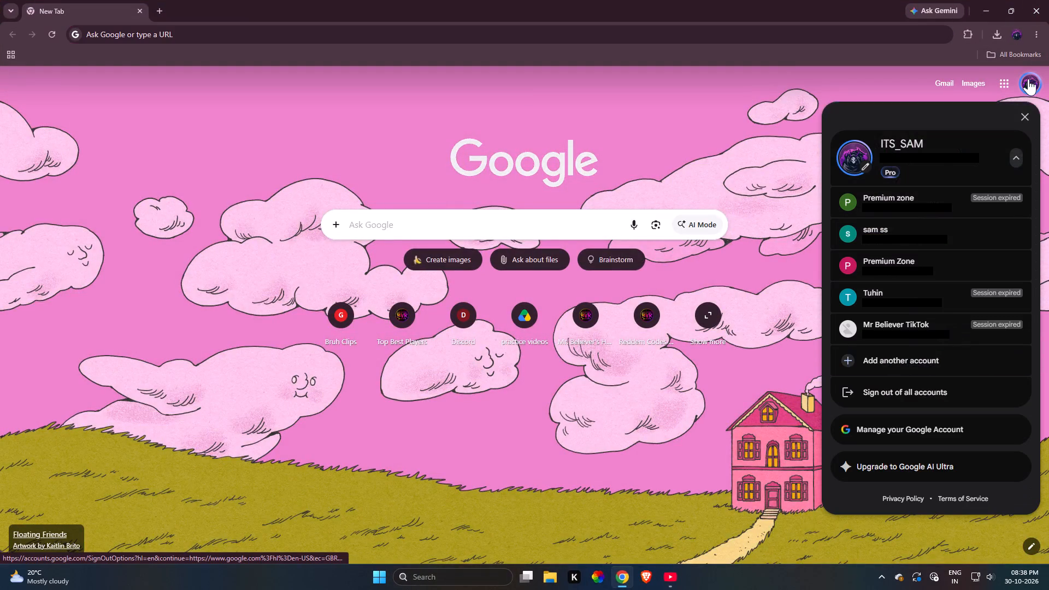
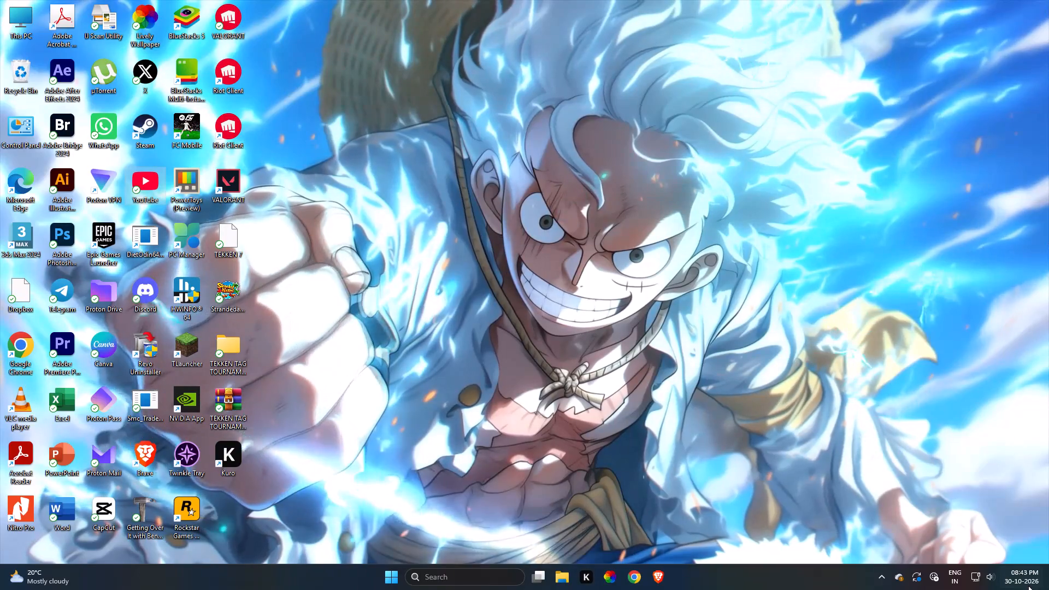
# Show the hidden background app icons in the Windows system tray.
pyautogui.click(888, 571)
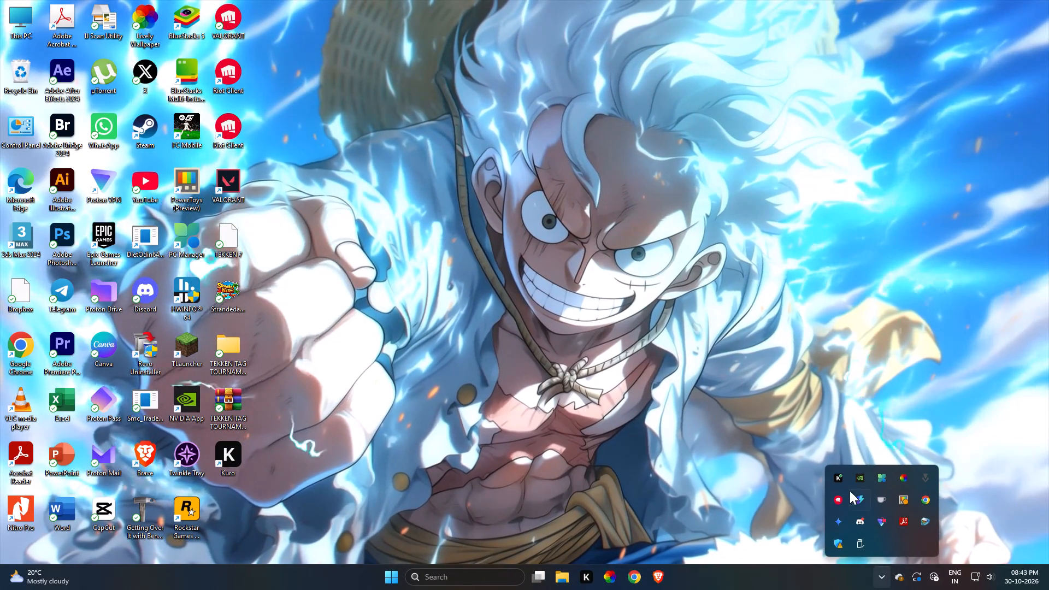